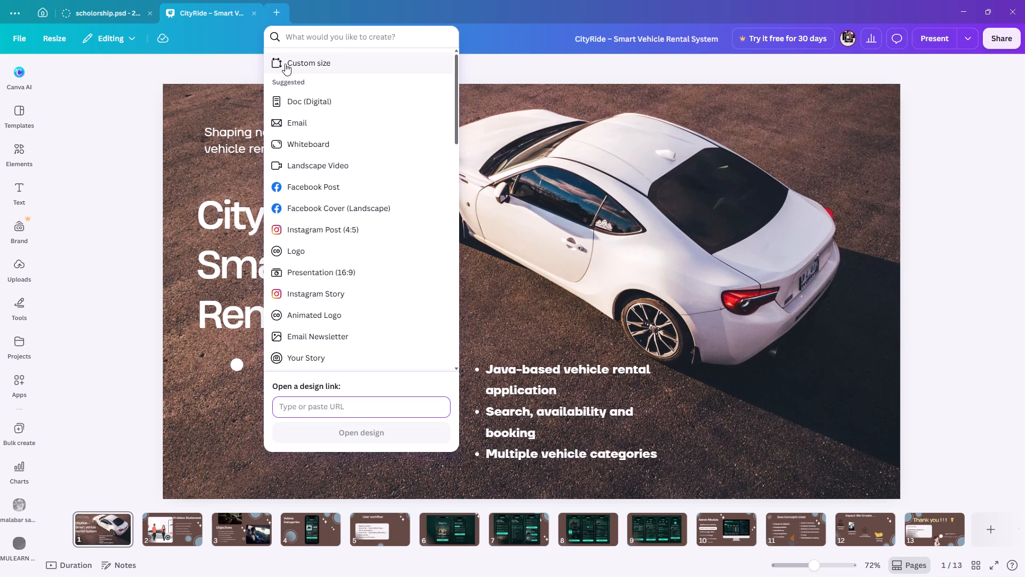
pyautogui.click(368, 0)
pyautogui.click(306, 278)
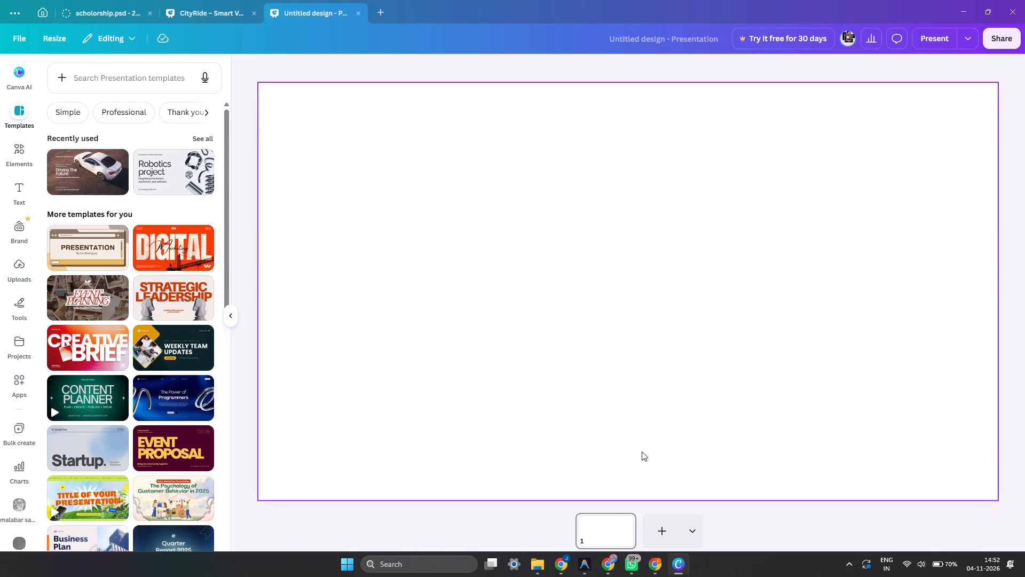
# Browse the suggested presentation templates for one that suits the new design.
pyautogui.scroll(-4, 123, 458)
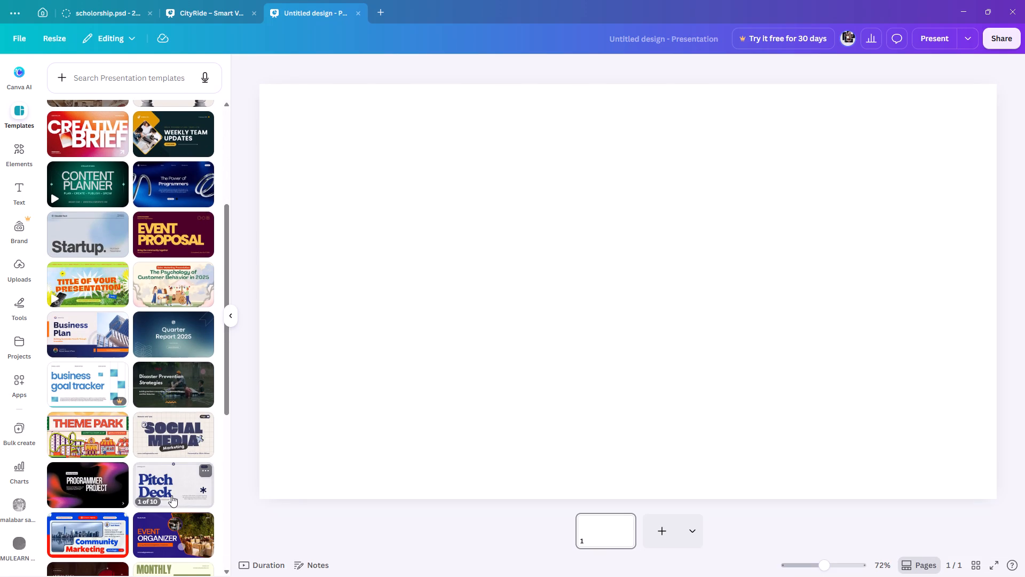
pyautogui.scroll(-4, 148, 476)
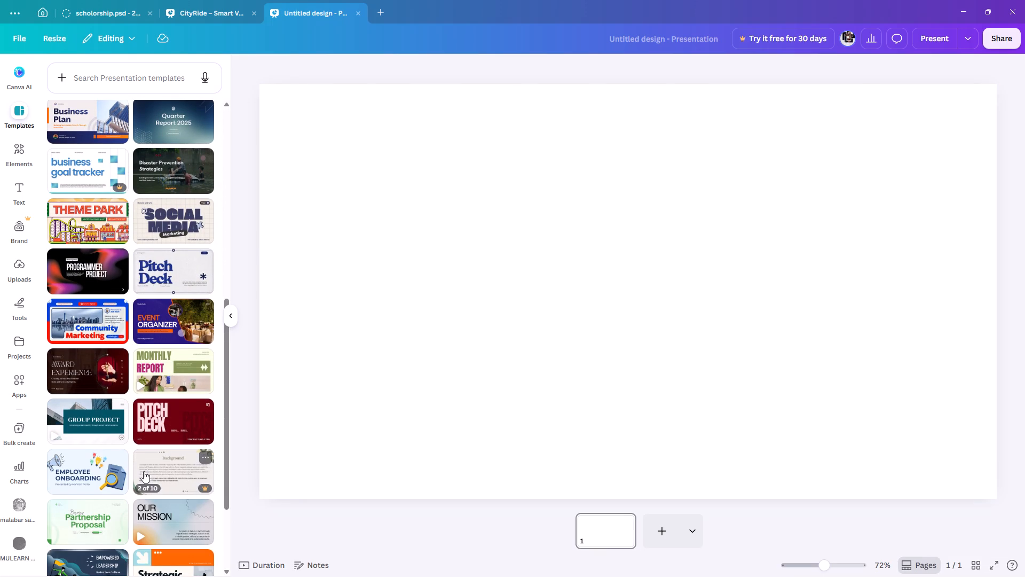
pyautogui.scroll(-4, 143, 466)
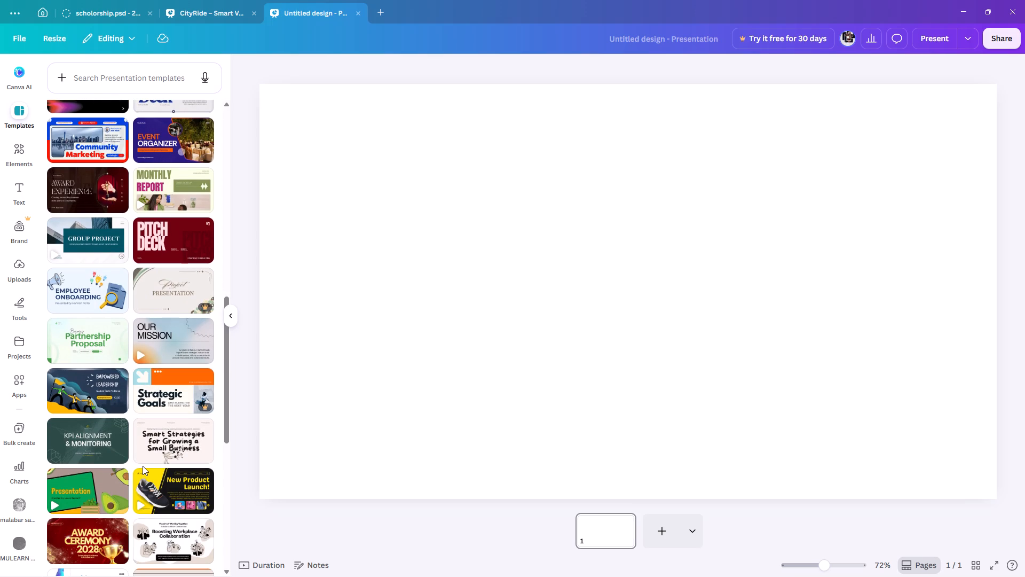
pyautogui.scroll(-2, 143, 466)
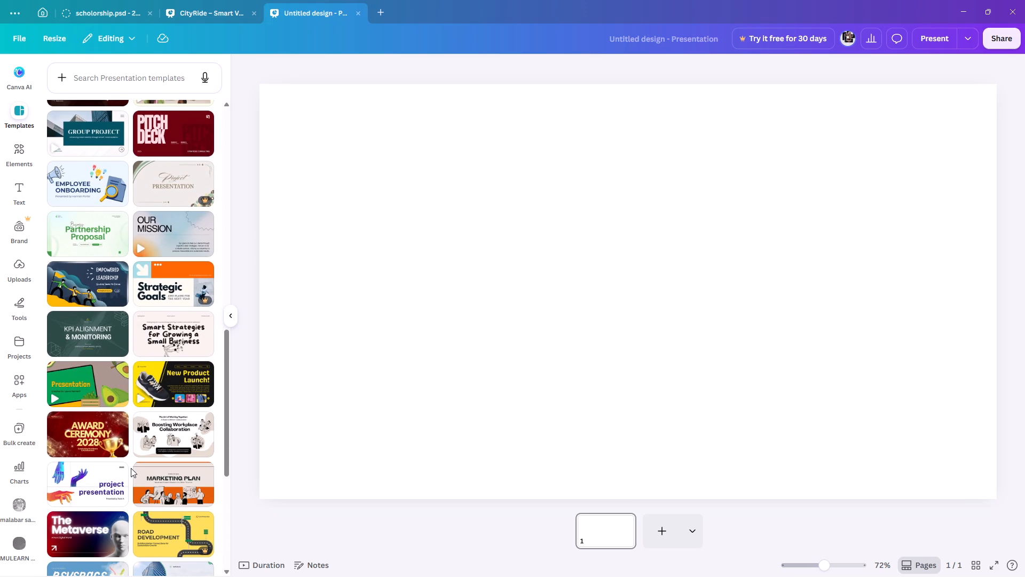
pyautogui.scroll(-3, 128, 468)
pyautogui.scroll(11, 128, 468)
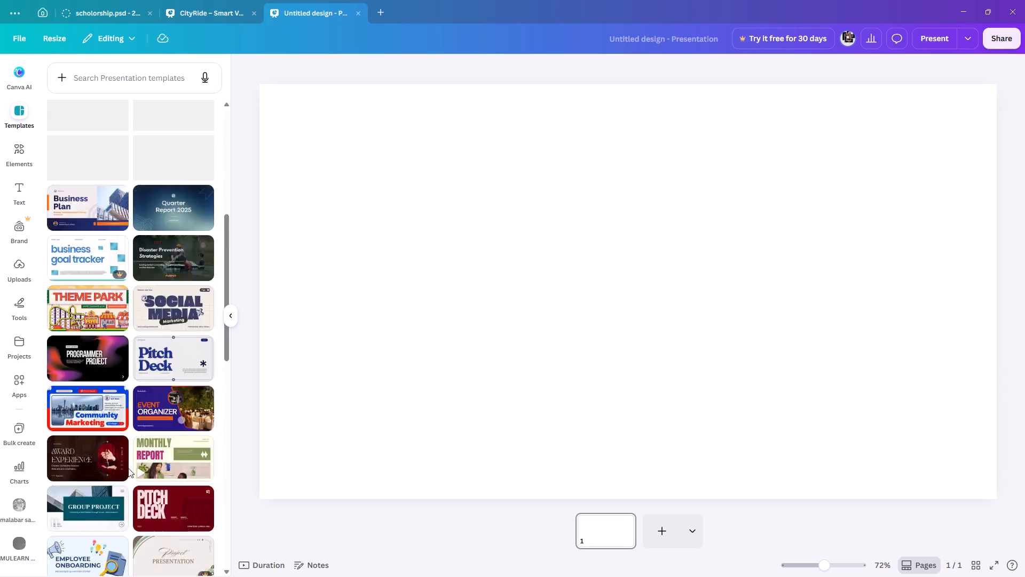
pyautogui.scroll(6, 128, 468)
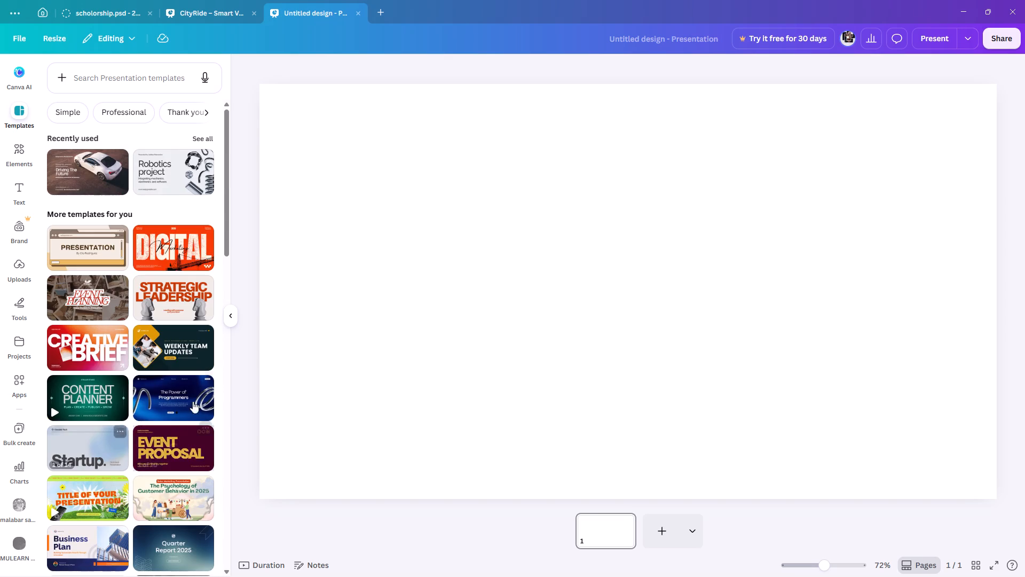
# Apply all 10 pages of the Orange and Black Bold Grunge Digital Marketing Presentation template, checking its similar templates first.
pyautogui.click(180, 241)
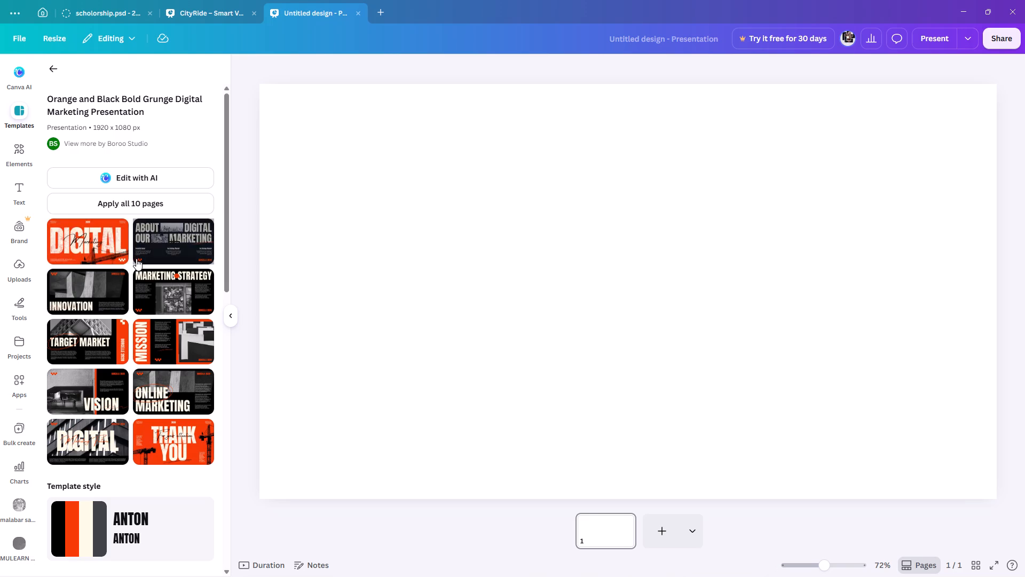
pyautogui.scroll(-7, 107, 386)
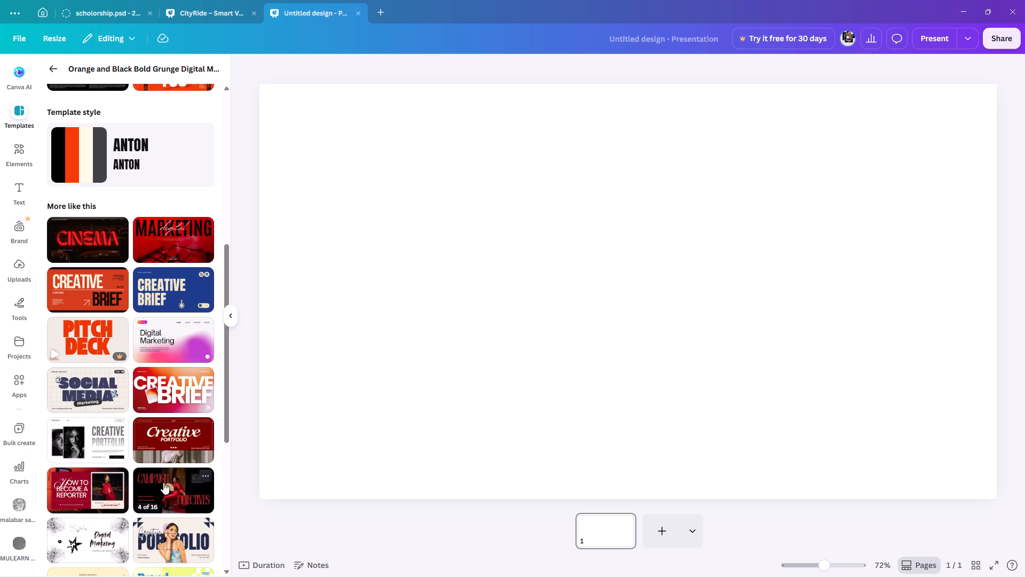
pyautogui.scroll(-4, 159, 476)
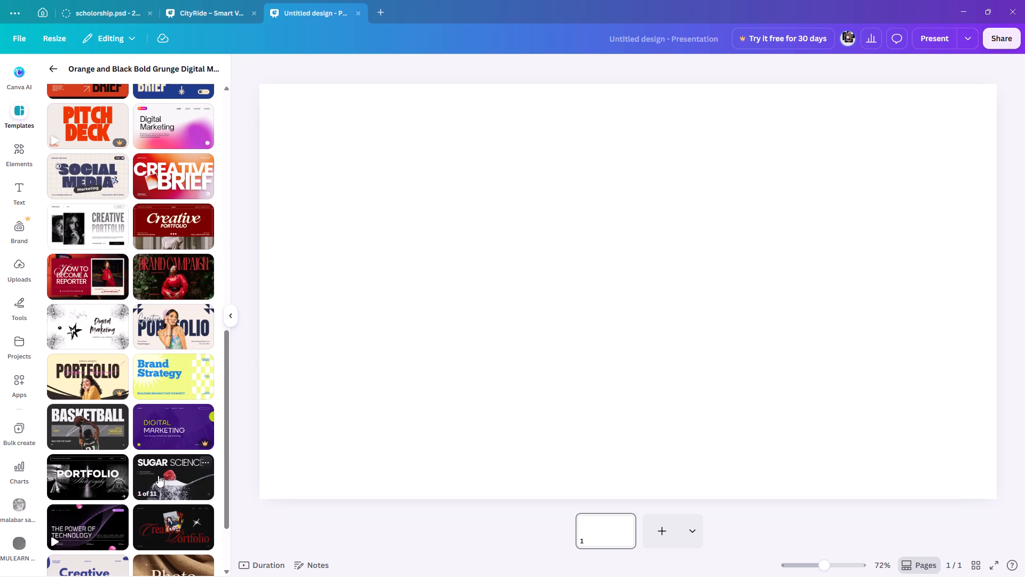
pyautogui.scroll(-4, 158, 475)
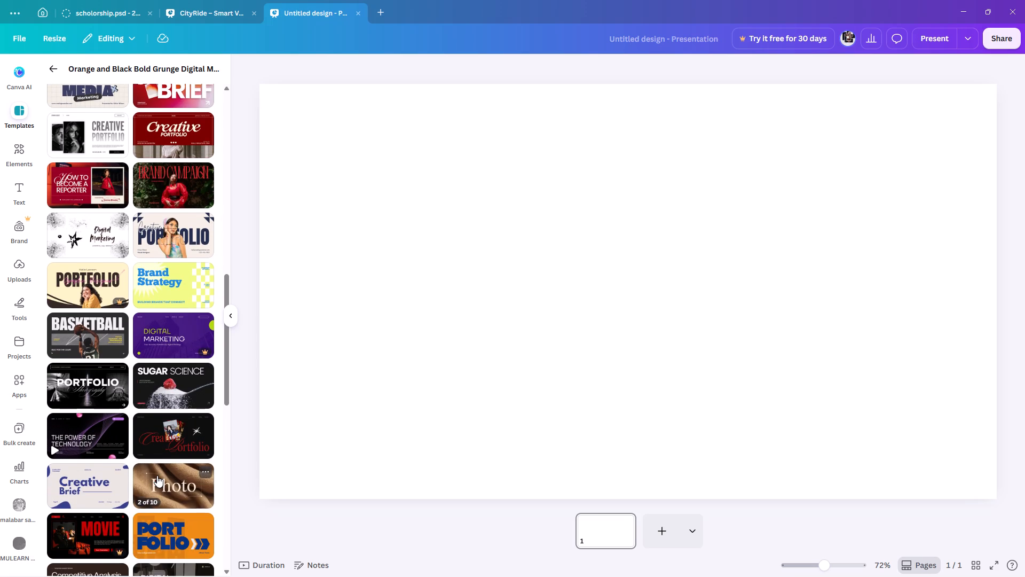
pyautogui.scroll(-5, 156, 475)
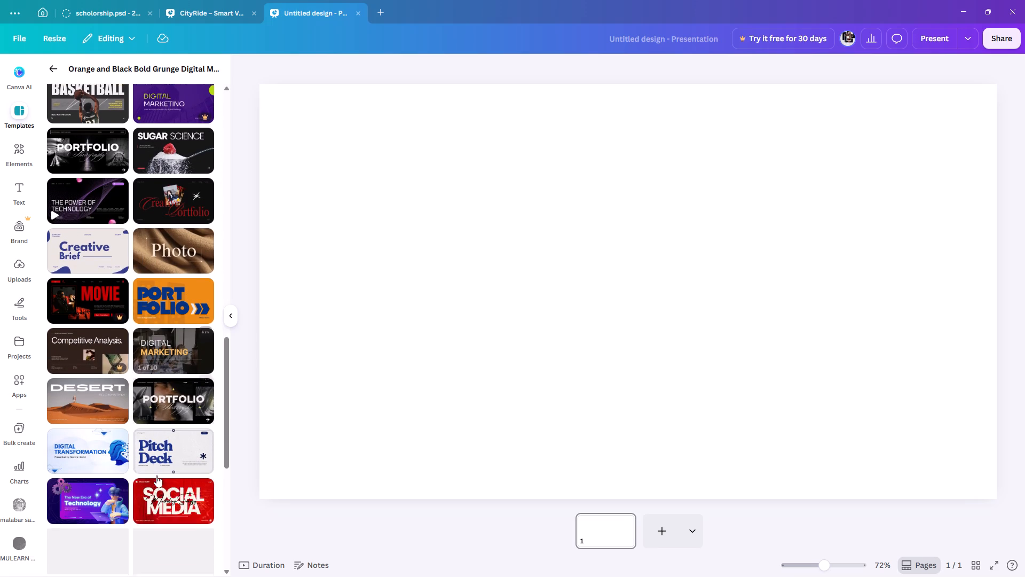
pyautogui.scroll(3, 155, 475)
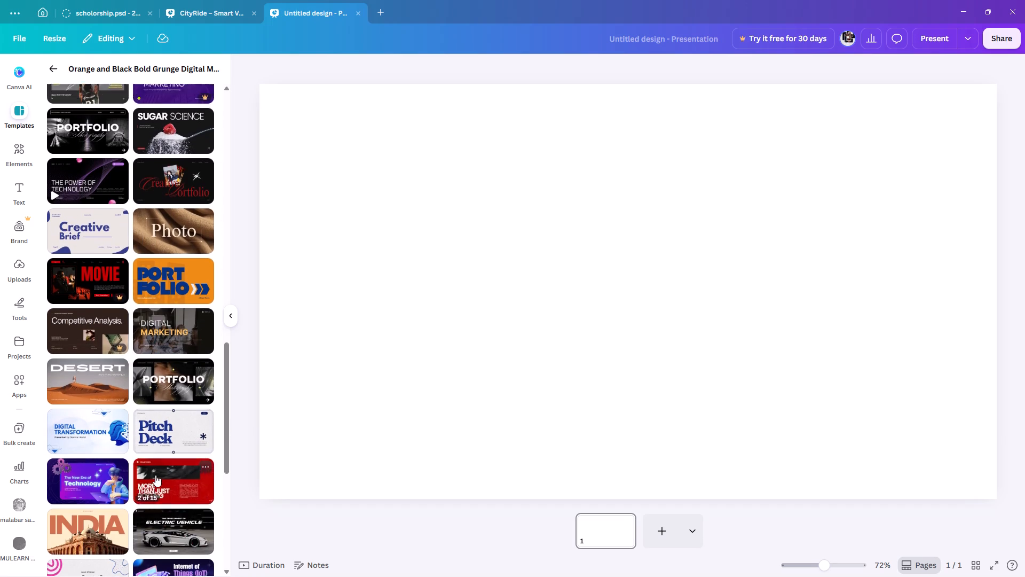
pyautogui.scroll(15, 155, 475)
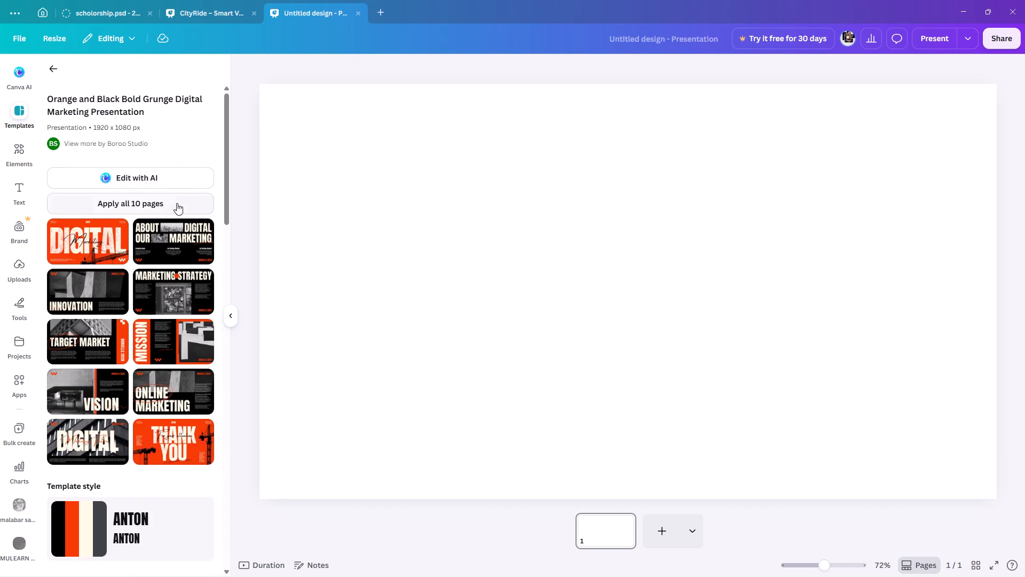
pyautogui.click(177, 203)
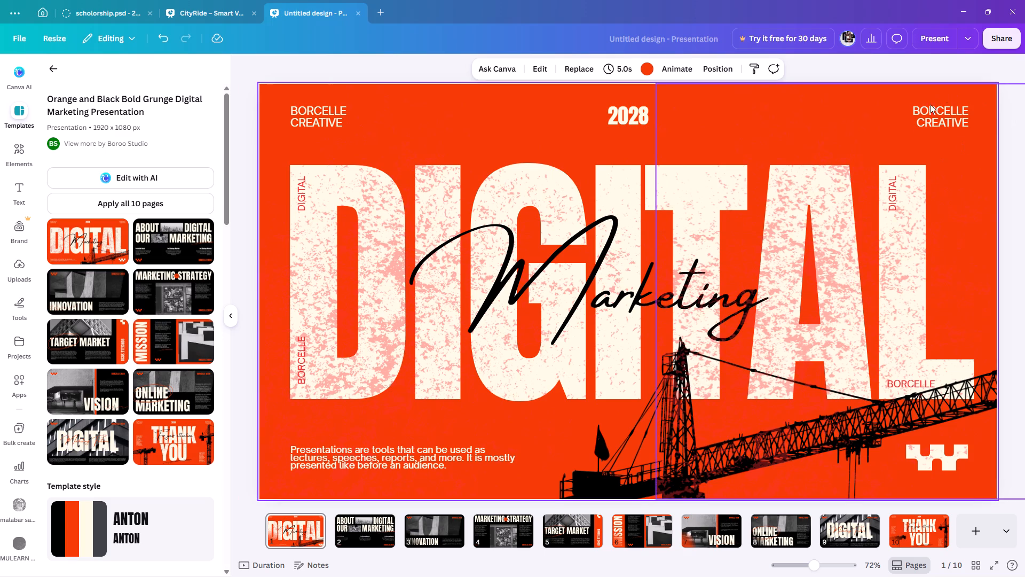
# Select the grunge texture overlays on the DIGITAL cover page and show the page's layers.
pyautogui.click(565, 188)
pyautogui.click(343, 239)
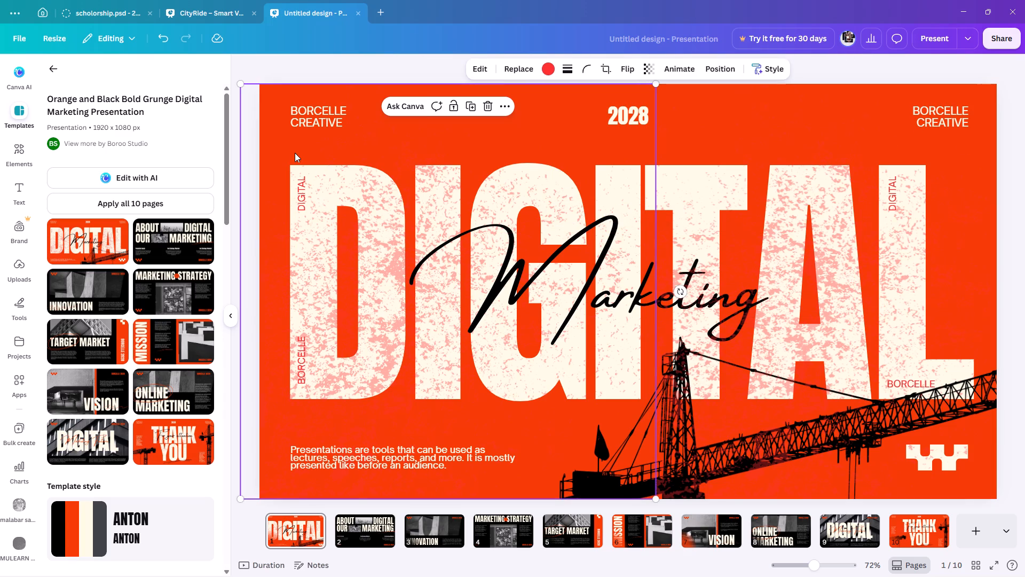
pyautogui.click(327, 186)
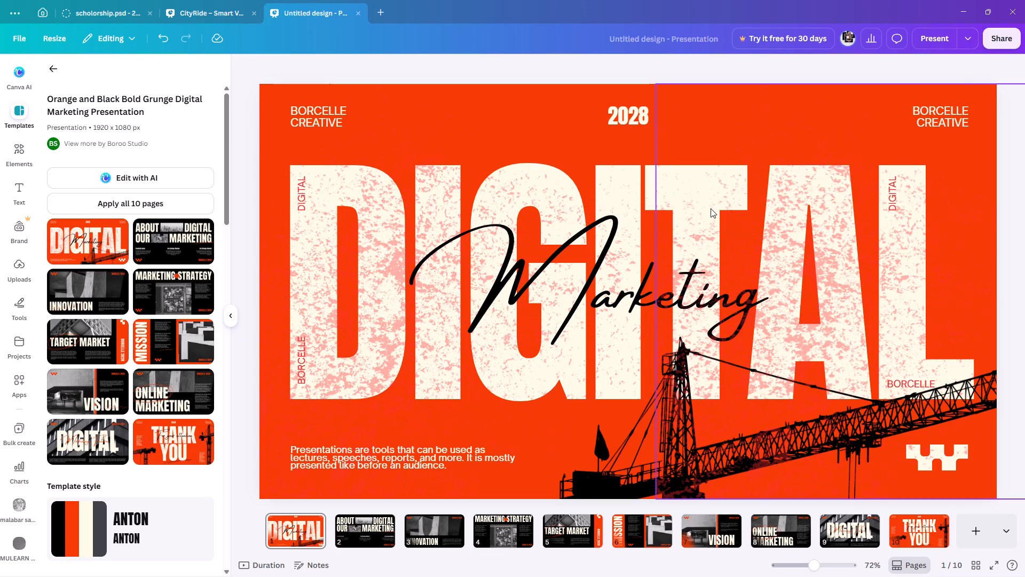
pyautogui.click(848, 210)
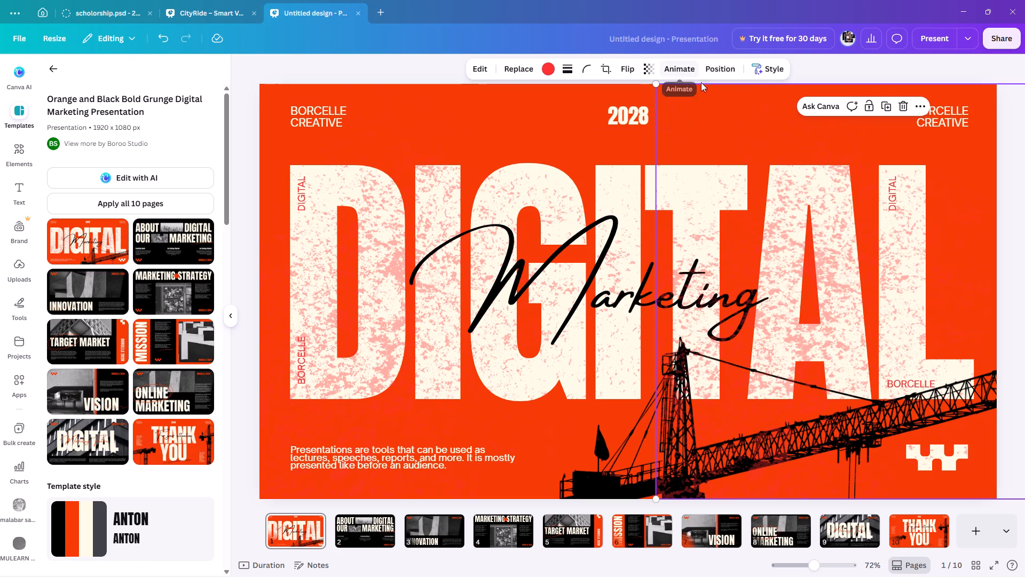
pyautogui.rightClick(493, 121)
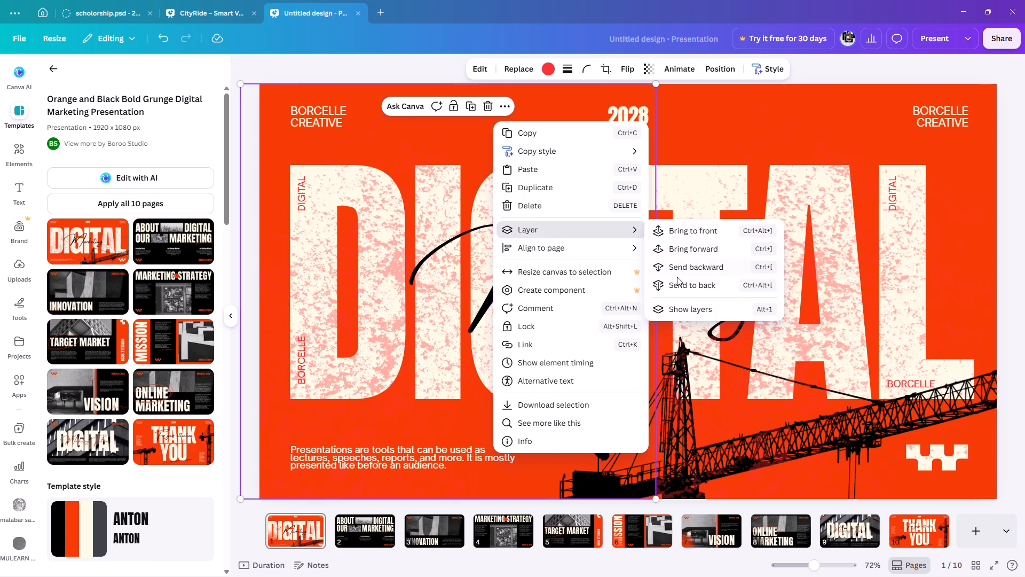
pyautogui.click(685, 305)
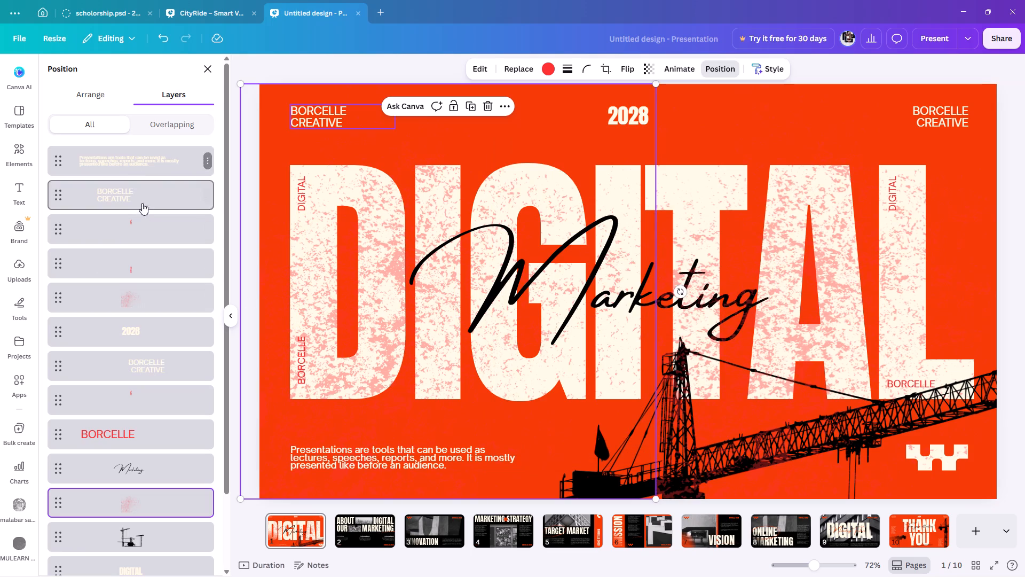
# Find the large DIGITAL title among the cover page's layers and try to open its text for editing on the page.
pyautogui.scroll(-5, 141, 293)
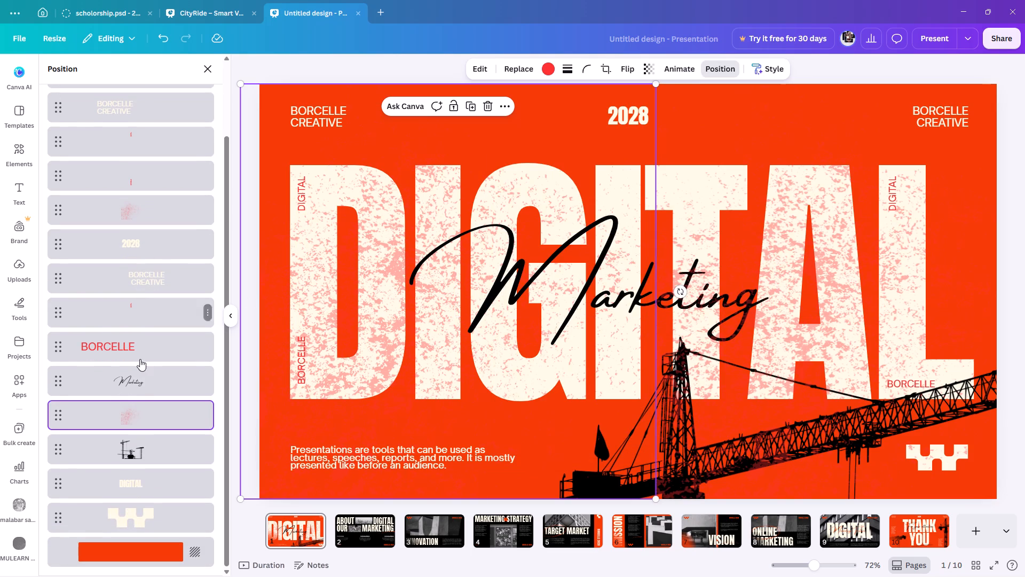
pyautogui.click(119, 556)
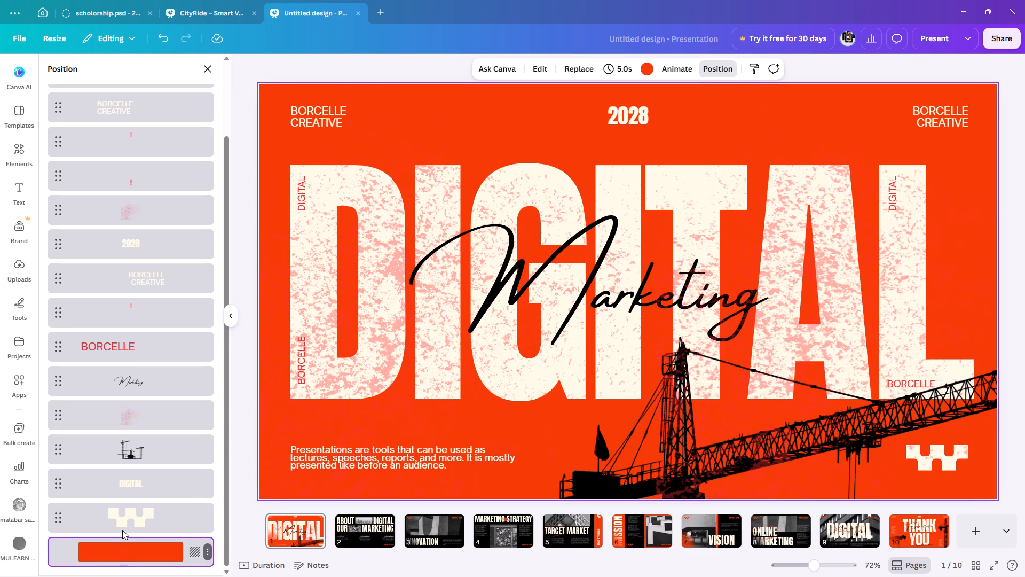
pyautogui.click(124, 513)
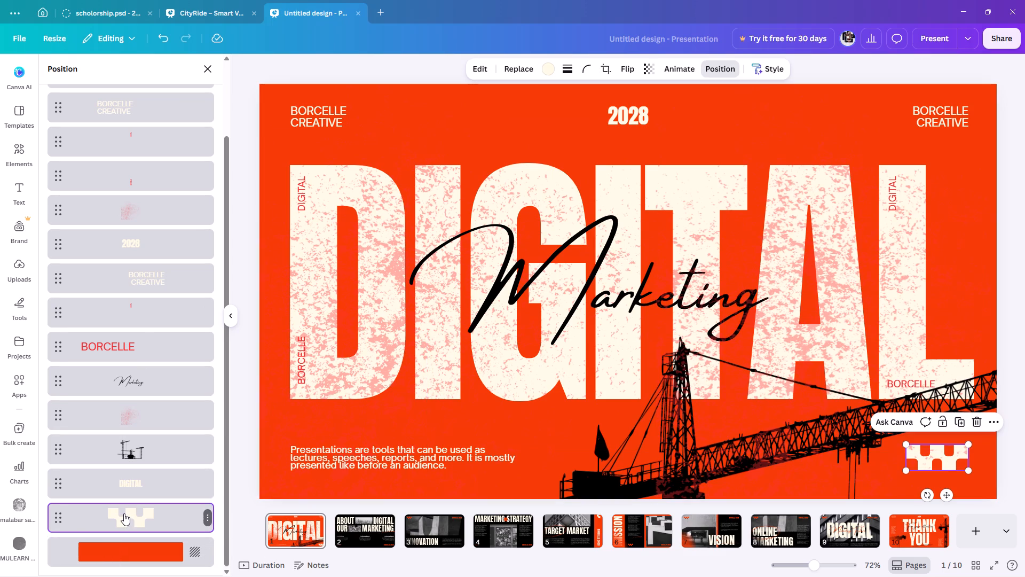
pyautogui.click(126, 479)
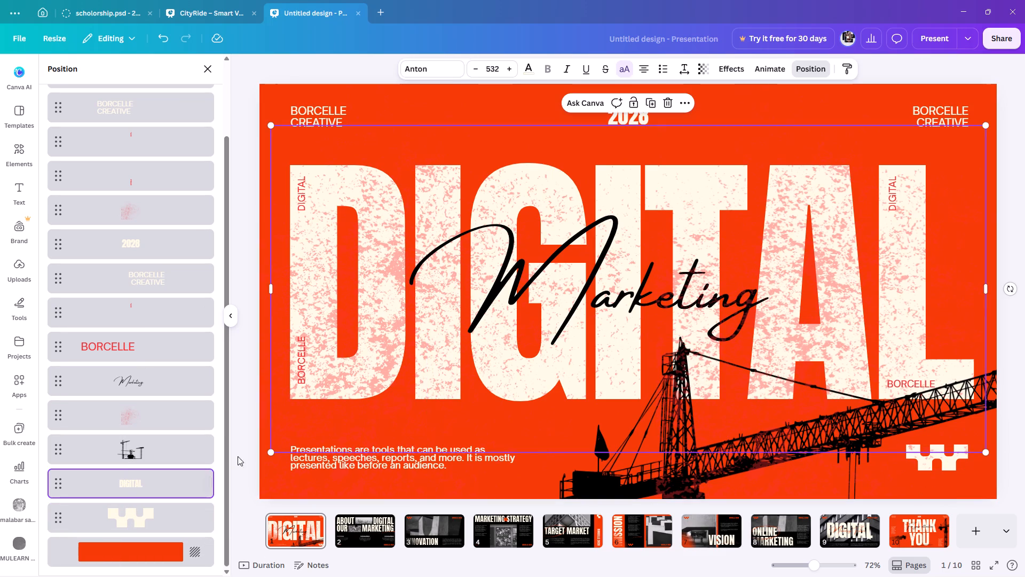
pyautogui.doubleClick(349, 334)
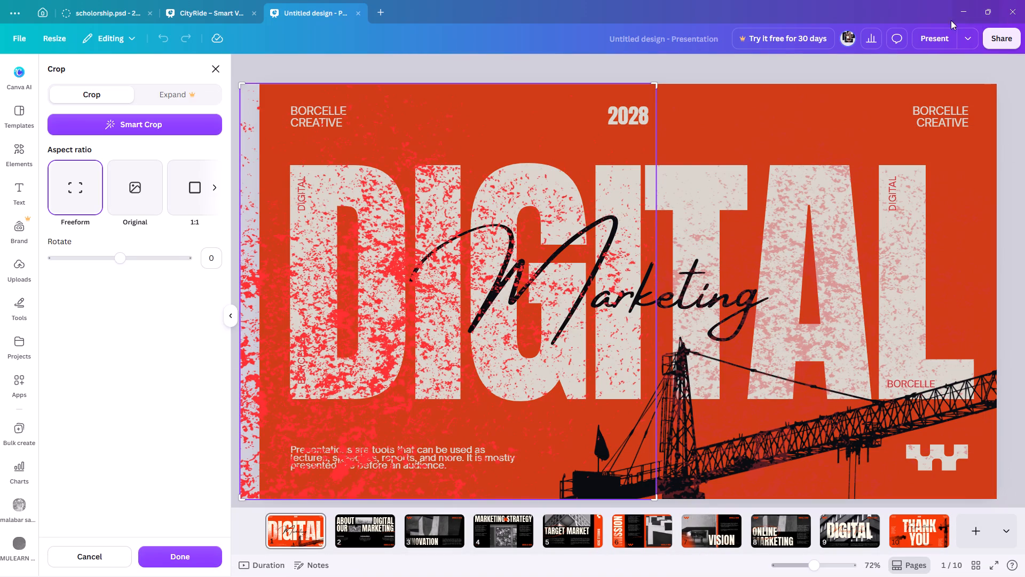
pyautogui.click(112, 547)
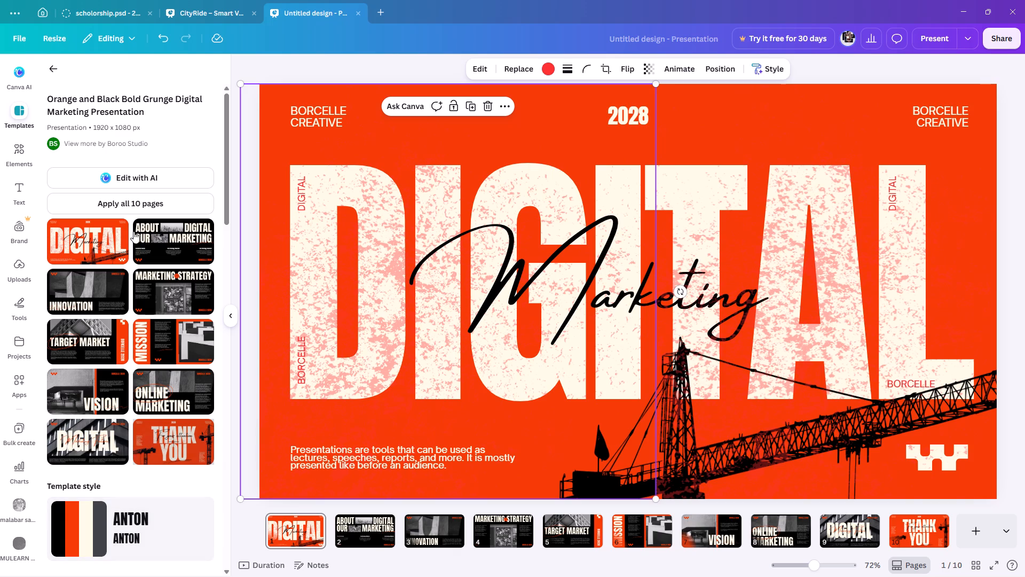
# Select the large DIGITAL title through the cover page's layers and narrow its text box slightly from the left edge.
pyautogui.rightClick(364, 186)
pyautogui.rightClick(364, 186)
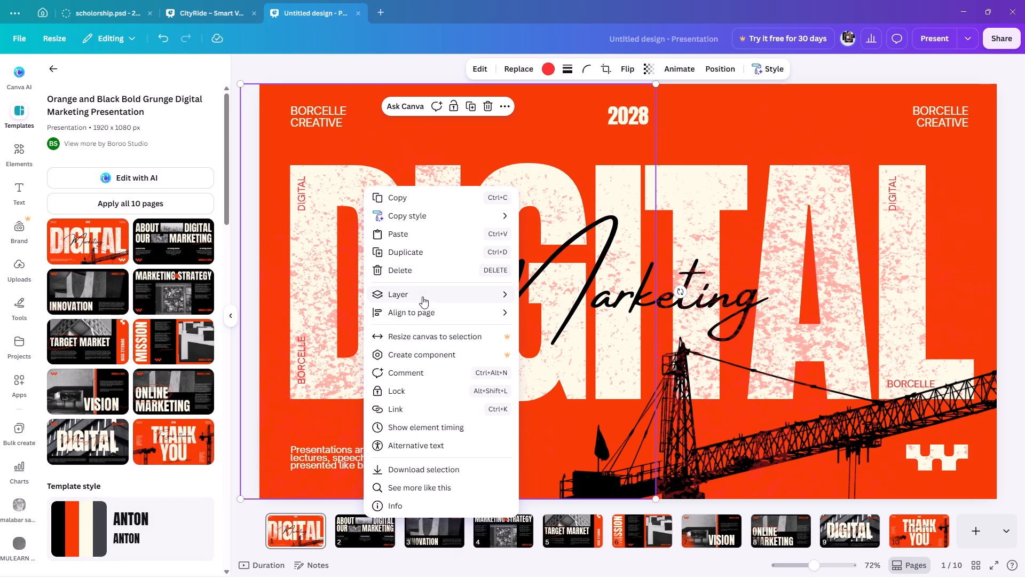
pyautogui.click(584, 376)
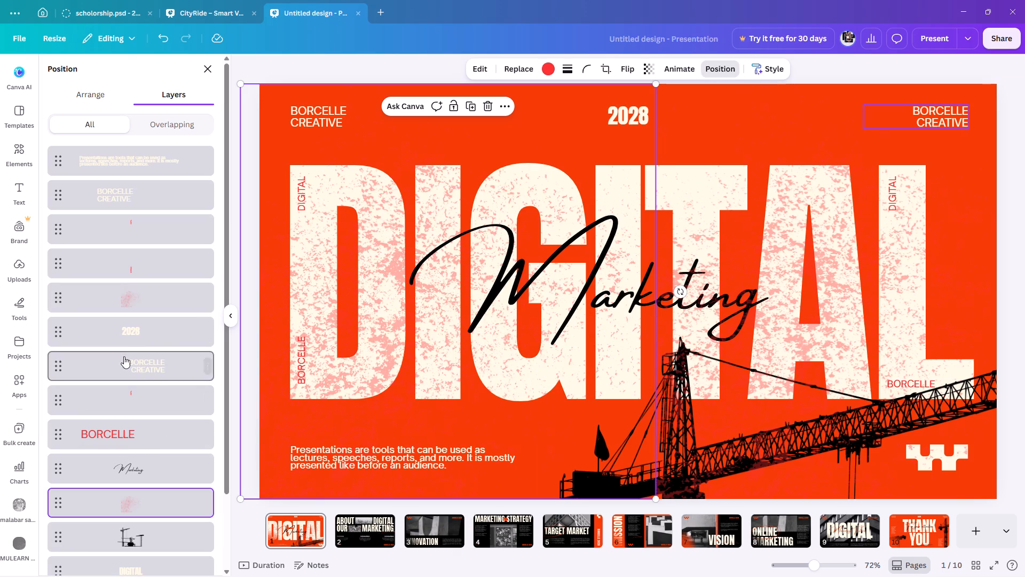
pyautogui.scroll(3, 151, 306)
pyautogui.scroll(-1, 125, 261)
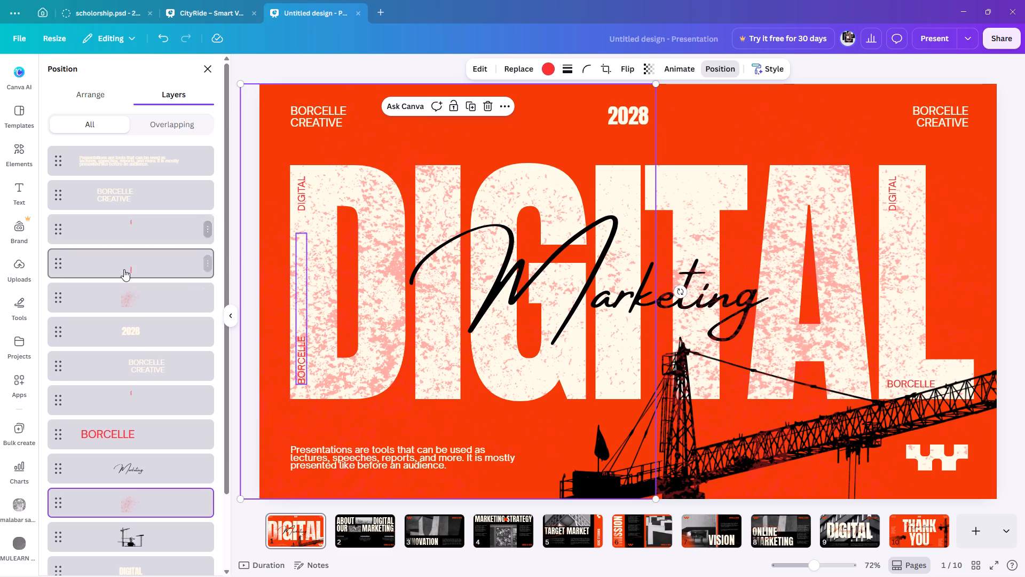
pyautogui.scroll(-2, 124, 269)
pyautogui.click(139, 488)
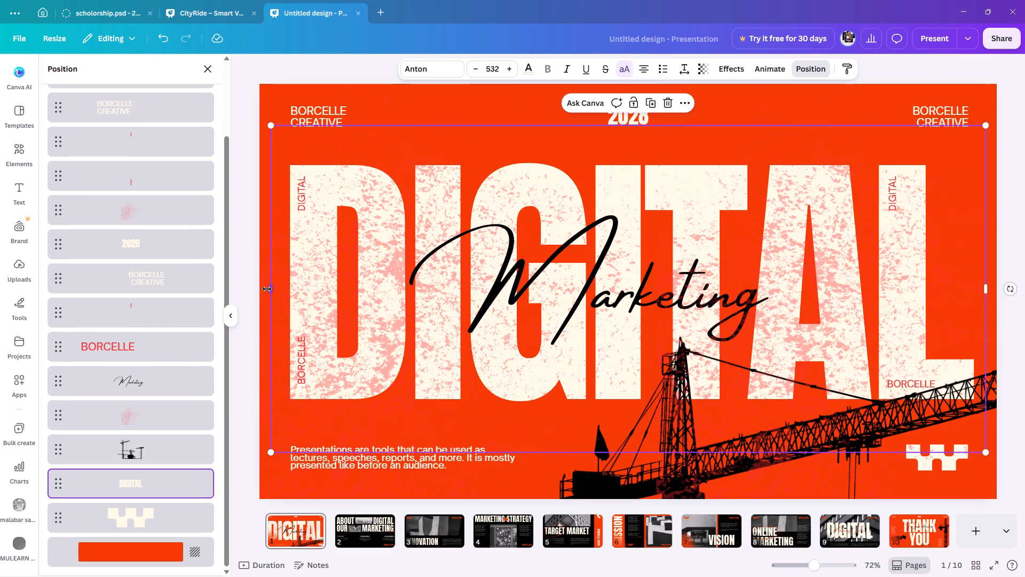
pyautogui.moveTo(267, 289); pyautogui.dragTo(269, 288)
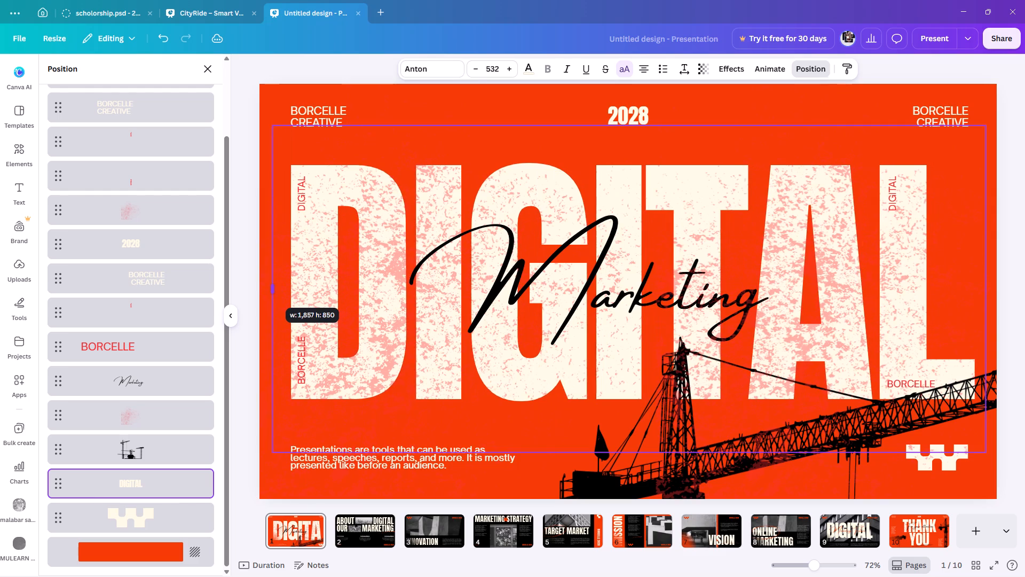
pyautogui.moveTo(269, 288); pyautogui.dragTo(274, 287)
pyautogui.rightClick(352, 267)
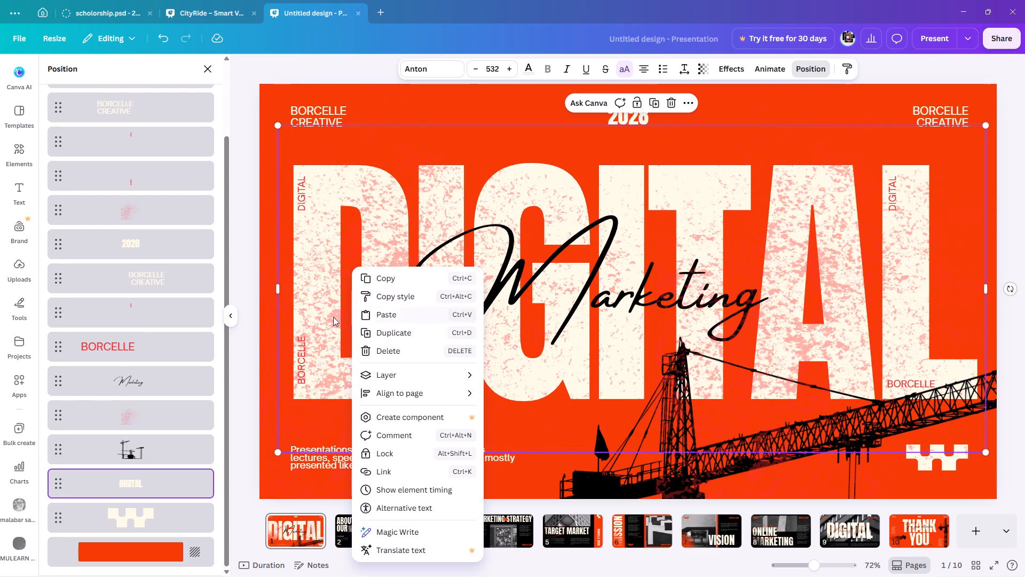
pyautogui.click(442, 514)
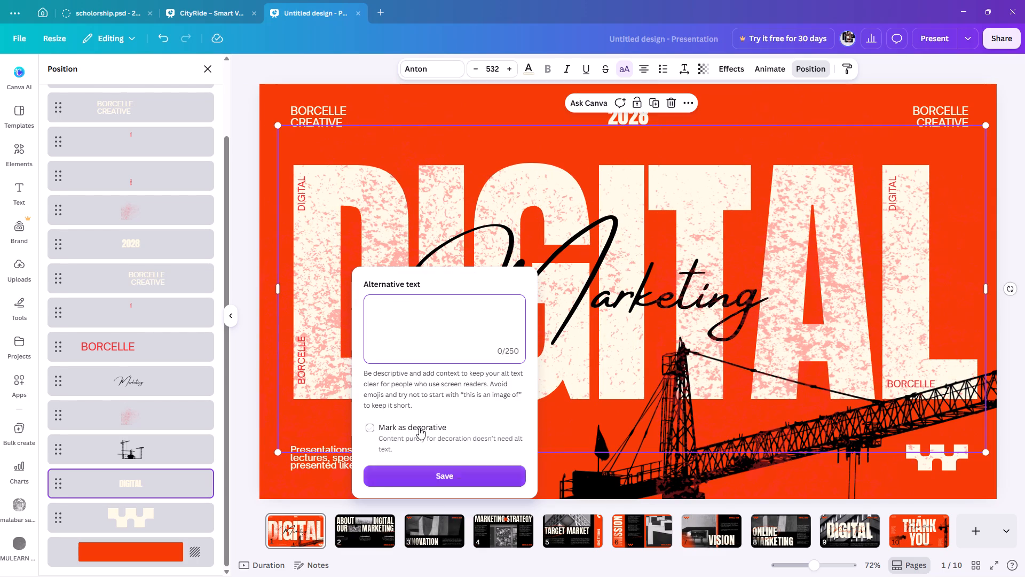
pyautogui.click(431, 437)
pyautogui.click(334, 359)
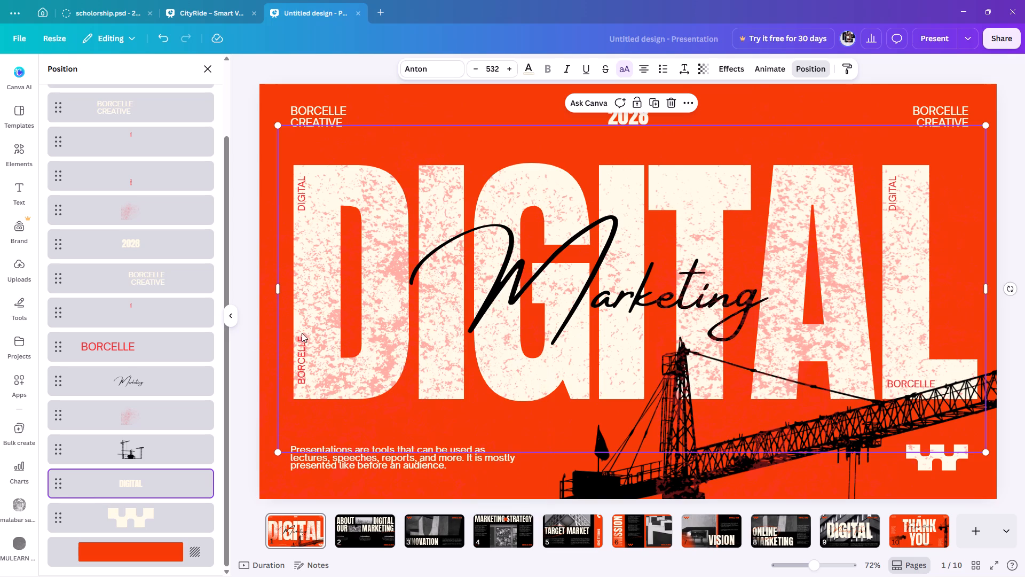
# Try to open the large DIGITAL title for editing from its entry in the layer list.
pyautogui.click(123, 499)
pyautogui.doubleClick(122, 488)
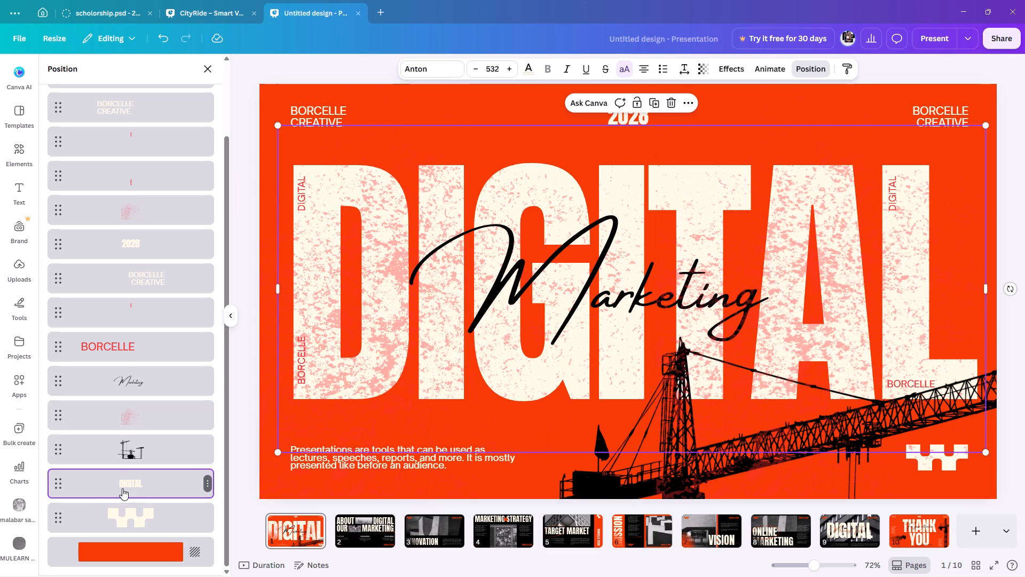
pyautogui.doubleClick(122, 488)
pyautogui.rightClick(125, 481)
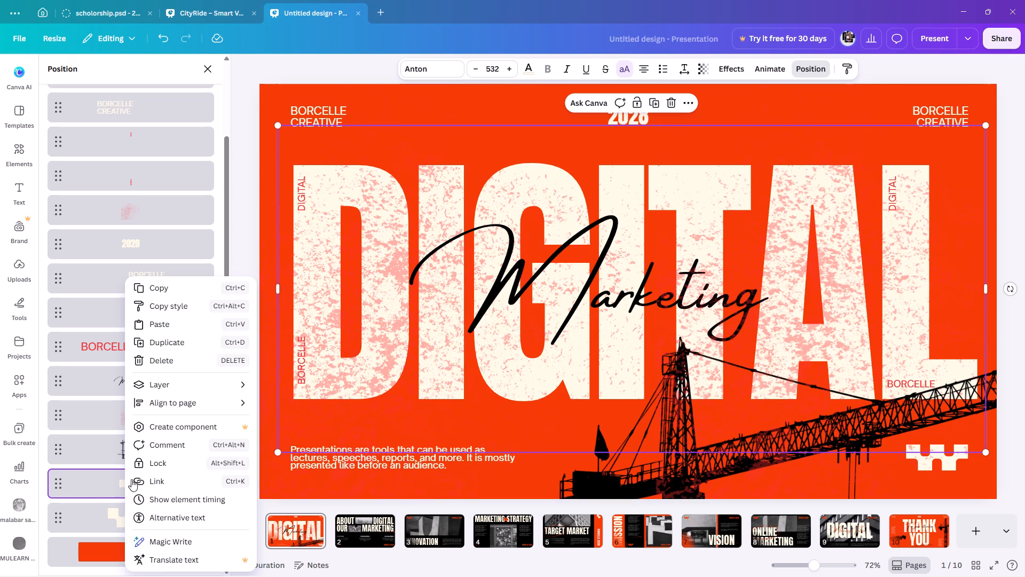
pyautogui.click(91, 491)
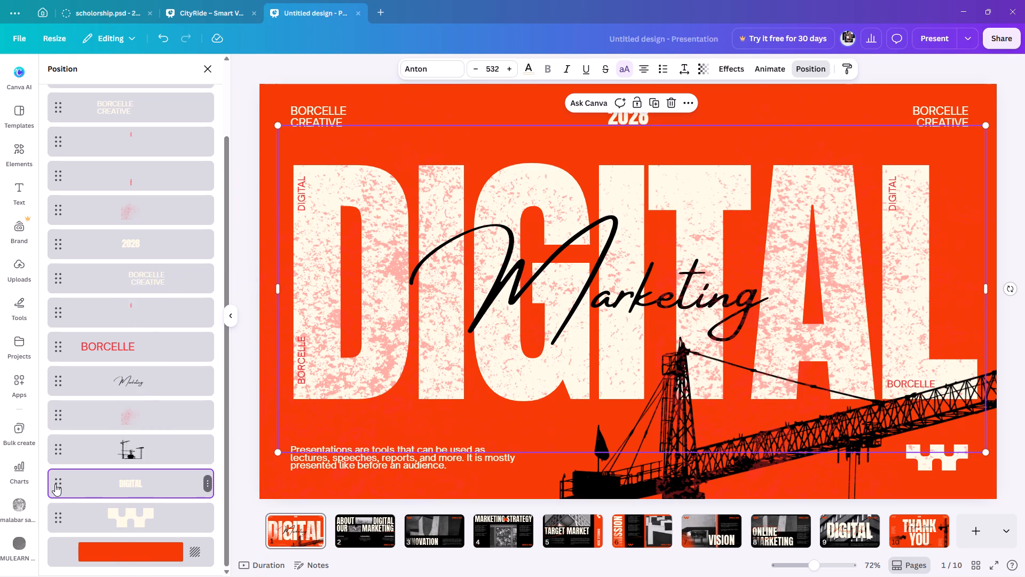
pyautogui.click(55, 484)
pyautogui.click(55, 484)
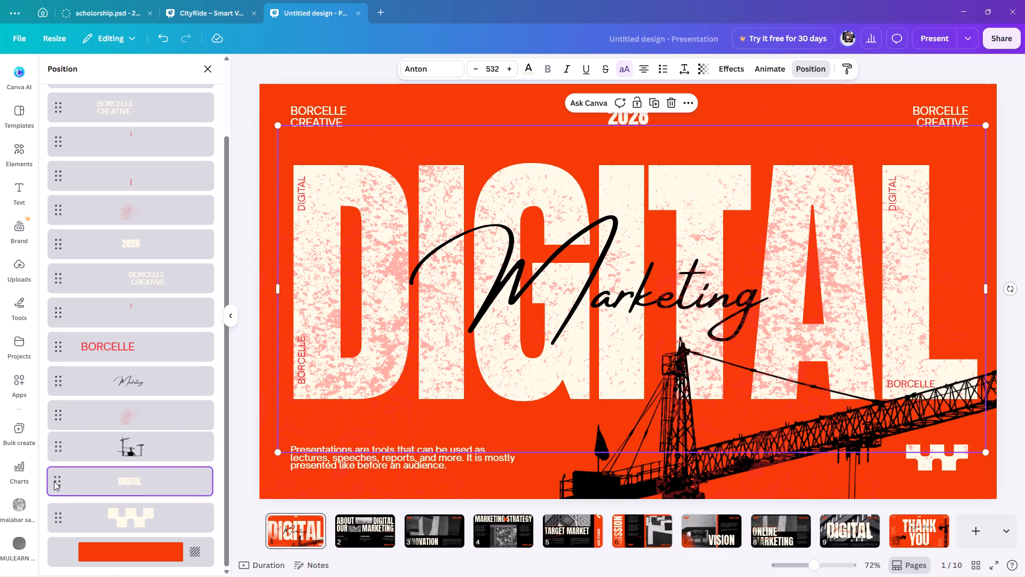
# Scale the large DIGITAL title down to font size 241 towards the cover page's upper-right corner.
pyautogui.moveTo(278, 450); pyautogui.dragTo(362, 391)
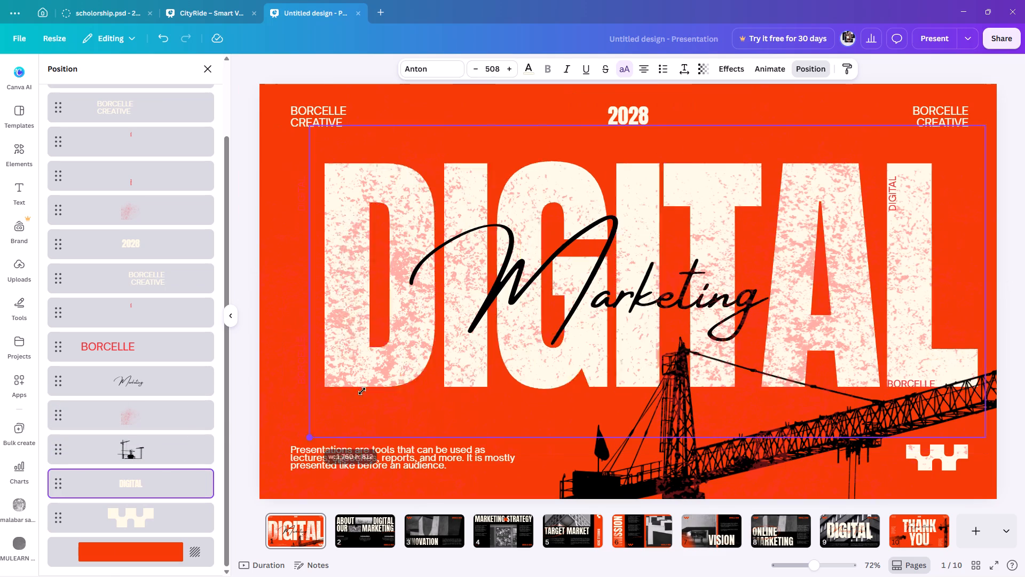
pyautogui.moveTo(362, 391); pyautogui.dragTo(626, 187)
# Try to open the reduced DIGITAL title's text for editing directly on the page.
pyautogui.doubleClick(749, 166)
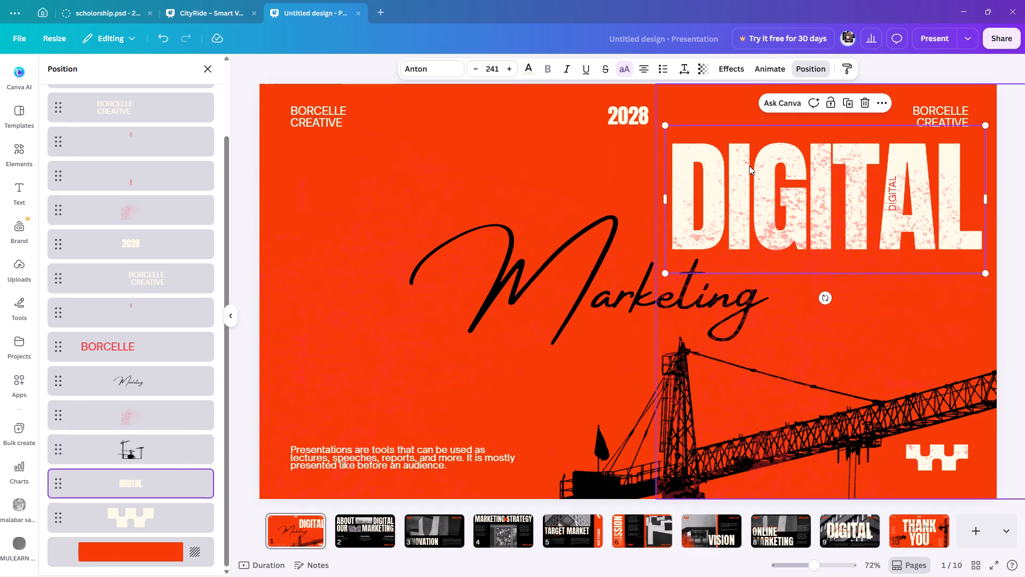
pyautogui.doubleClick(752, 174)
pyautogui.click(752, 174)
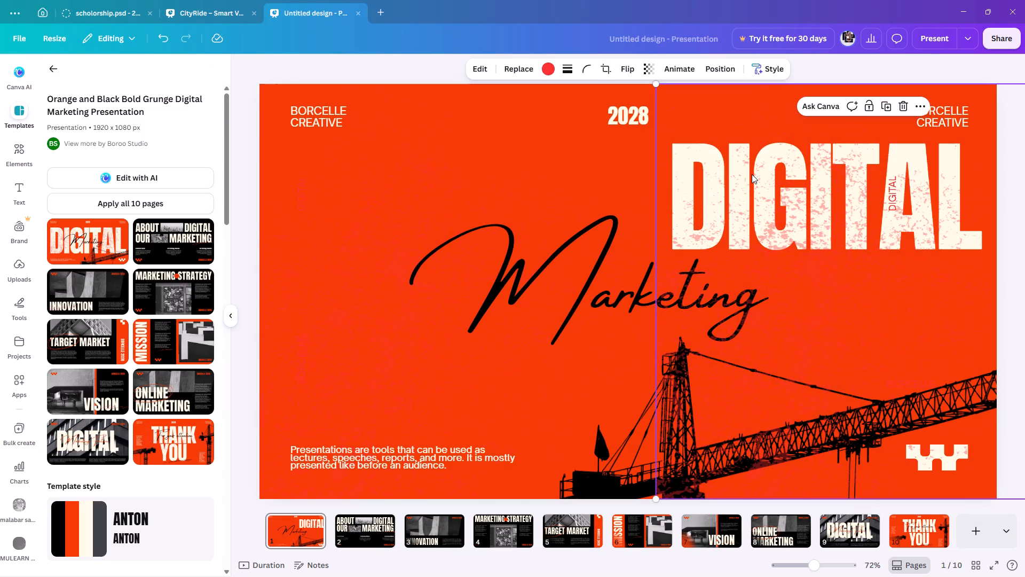
# Show the cover page's layers and move the DIGITAL title to the very top, above the grunge textures and the description text.
pyautogui.rightClick(739, 191)
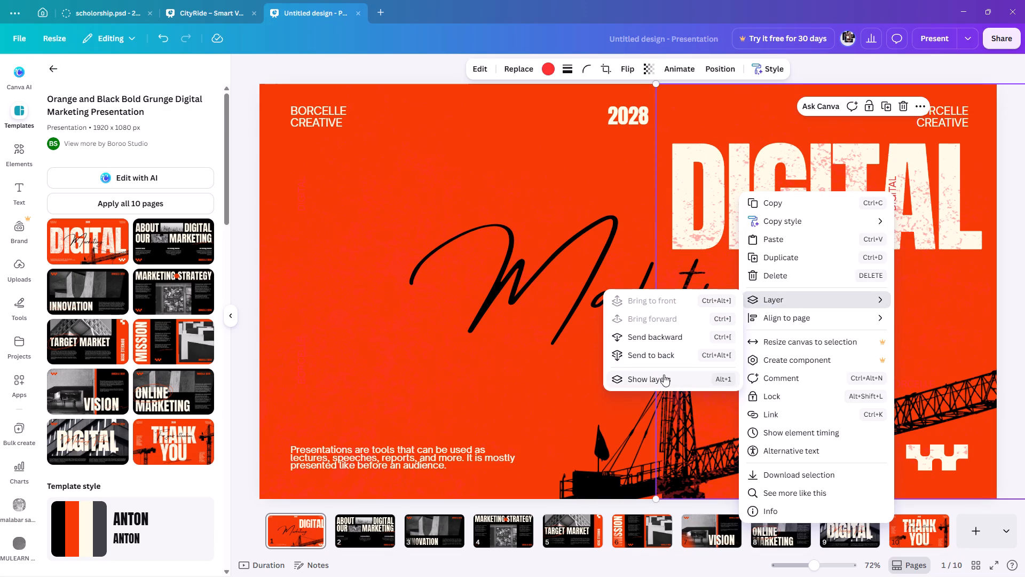
pyautogui.click(662, 375)
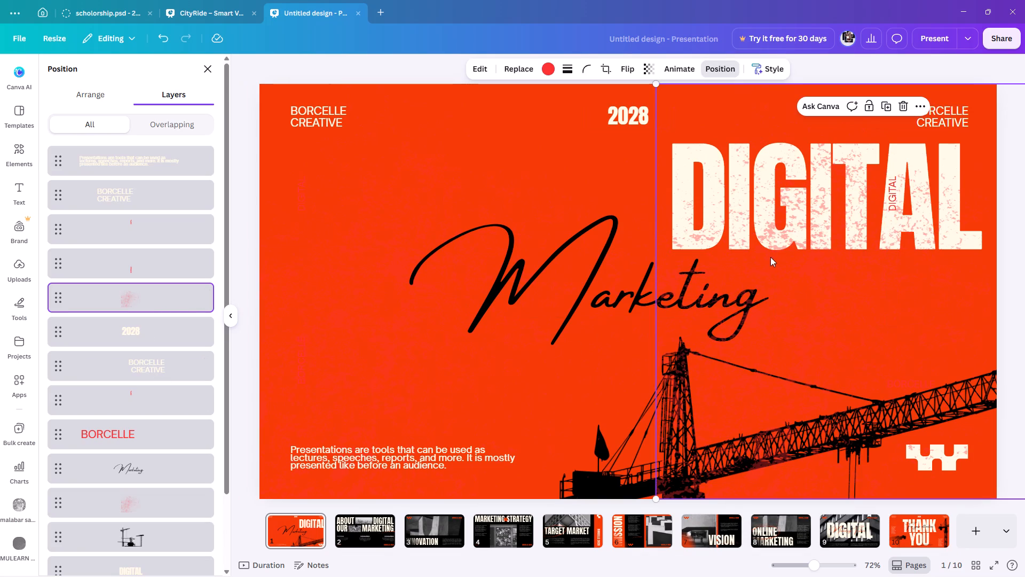
pyautogui.scroll(-2, 324, 576)
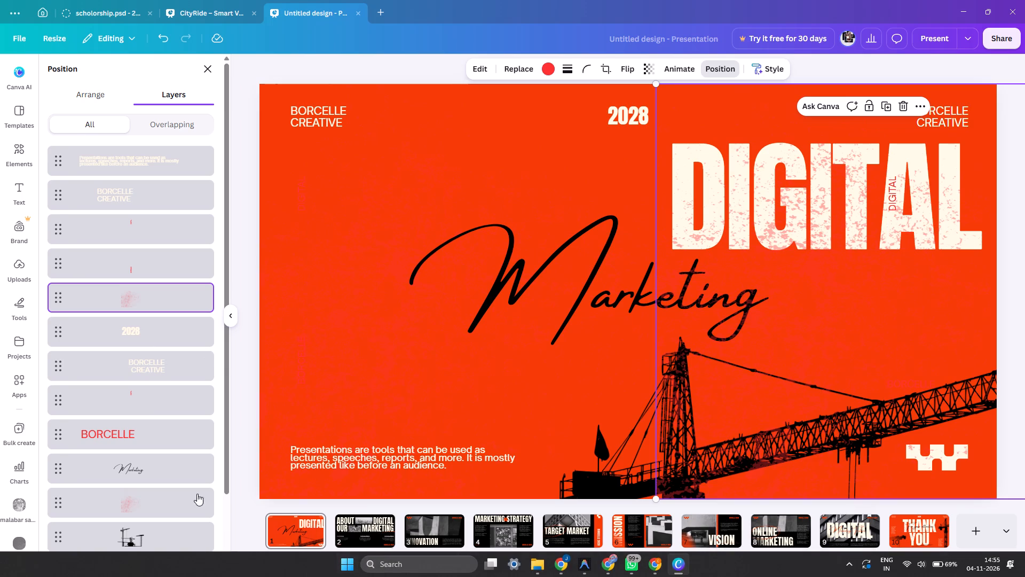
pyautogui.scroll(-2, 197, 494)
pyautogui.moveTo(161, 491); pyautogui.dragTo(2, 0)
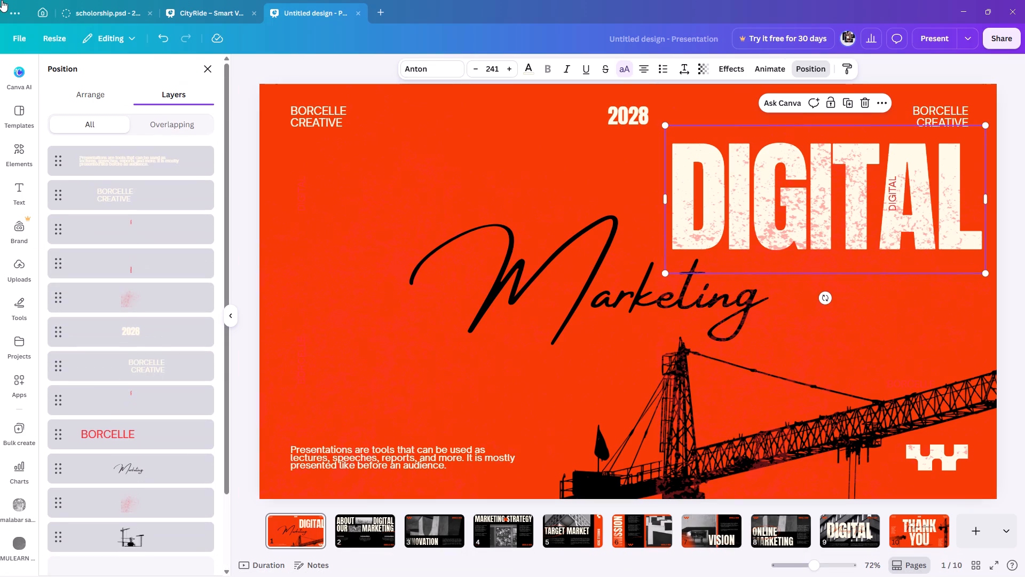
pyautogui.moveTo(2, 0); pyautogui.dragTo(163, 162)
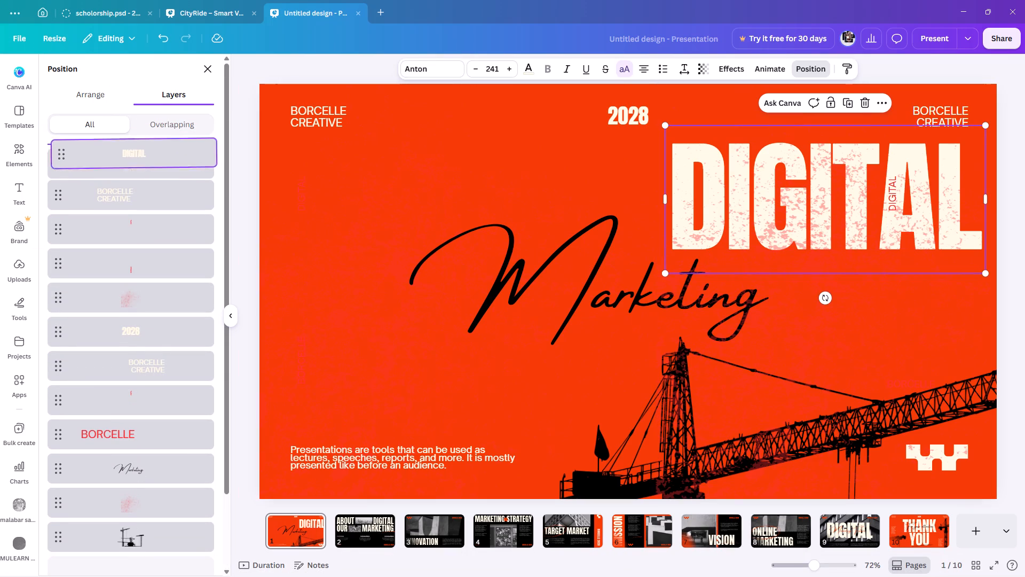
pyautogui.moveTo(163, 162); pyautogui.dragTo(162, 163)
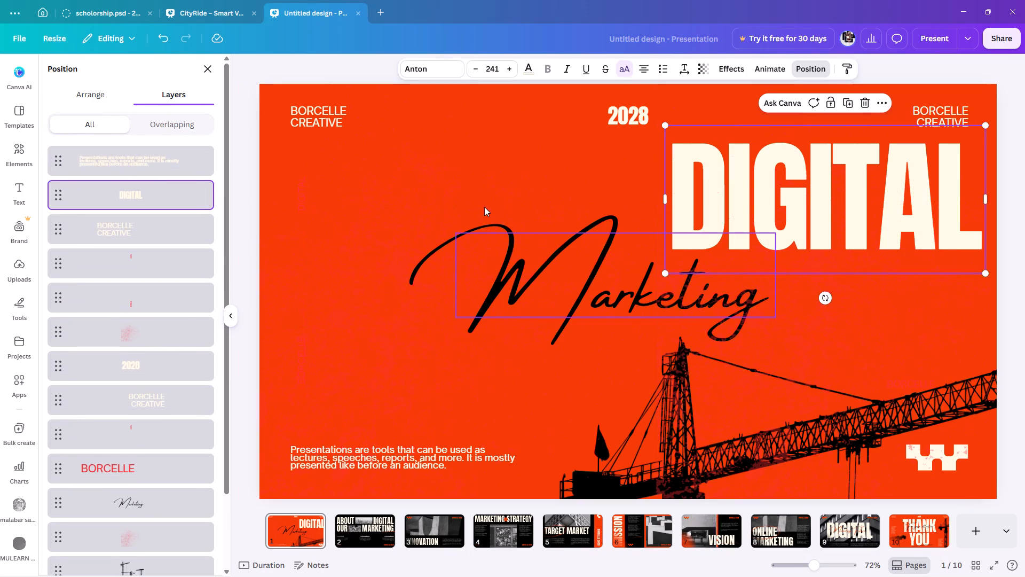
pyautogui.moveTo(183, 193); pyautogui.dragTo(186, 143)
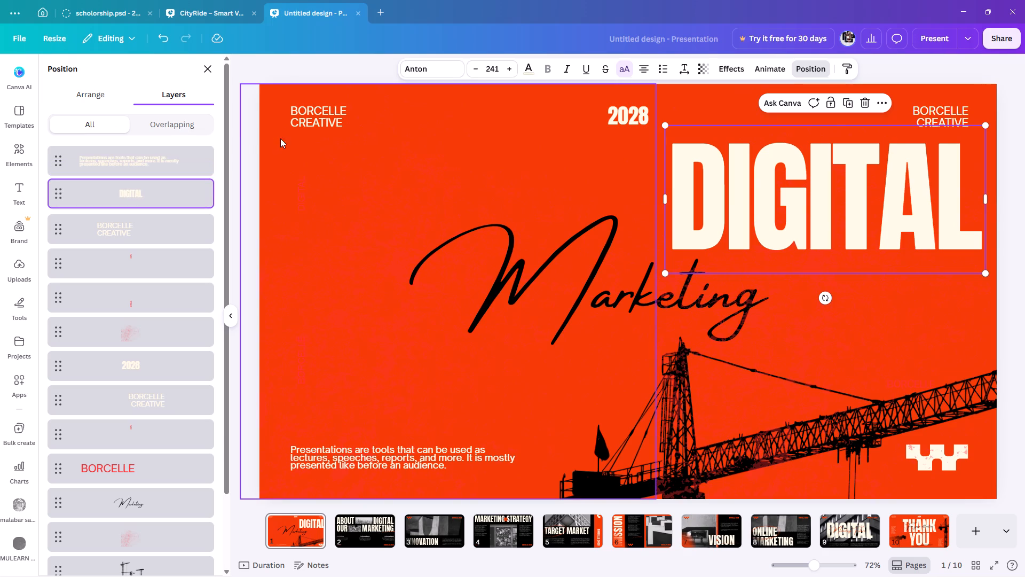
pyautogui.moveTo(140, 201); pyautogui.dragTo(144, 150)
# Replace the DIGITAL title's text with "SMART VEHICL RENTAL SYSTEM".
pyautogui.doubleClick(751, 171)
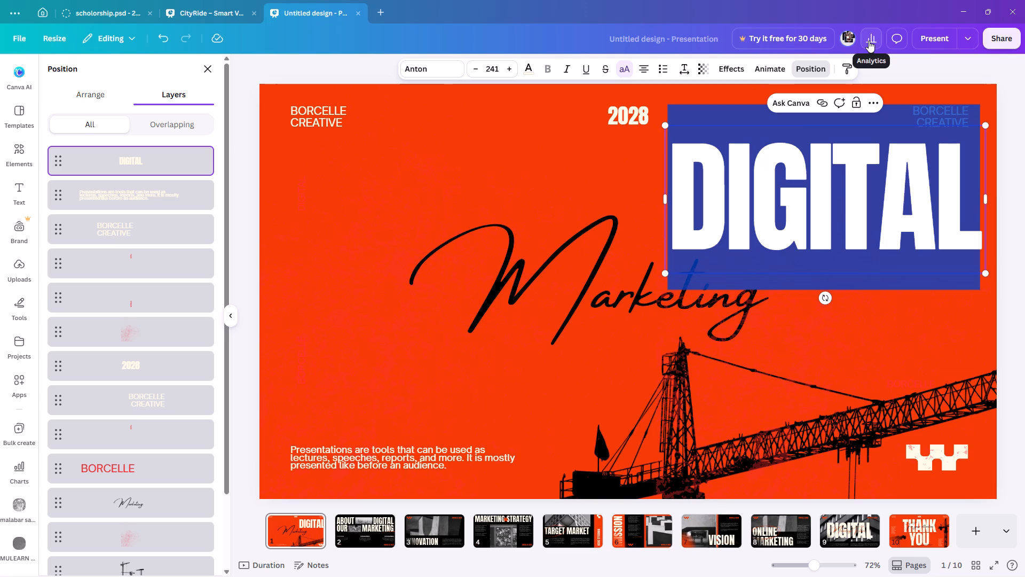
pyautogui.press('s')
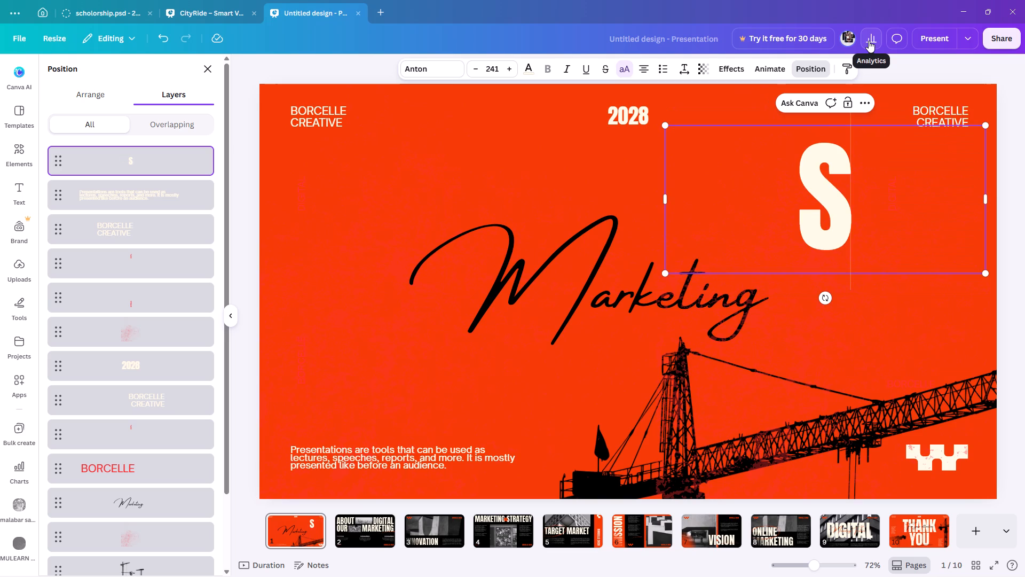
pyautogui.write('MA')
pyautogui.write('RT VEHICL')
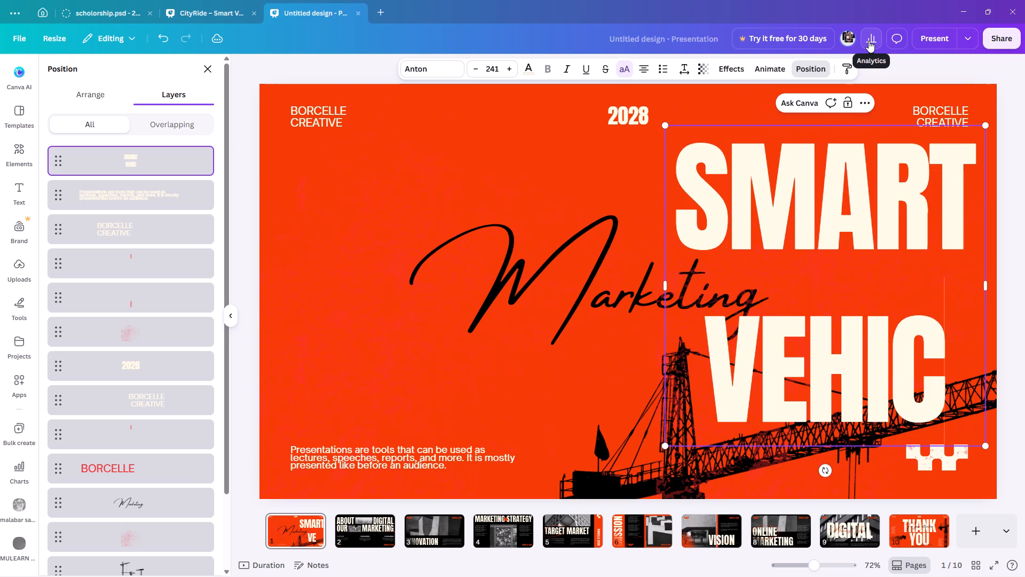
pyautogui.press('space')
pyautogui.write('RENTAL')
pyautogui.press('space')
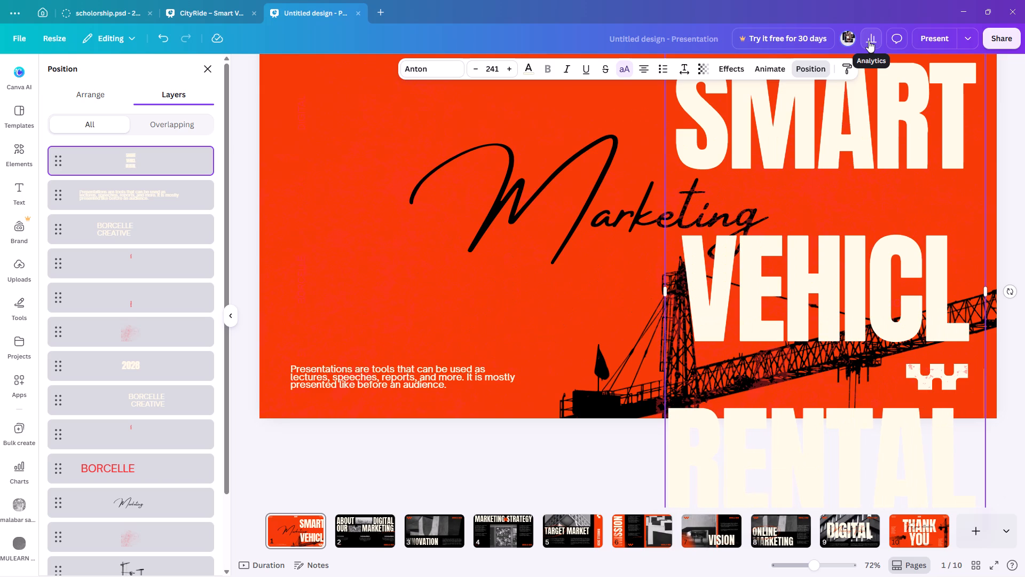
pyautogui.write('SYS')
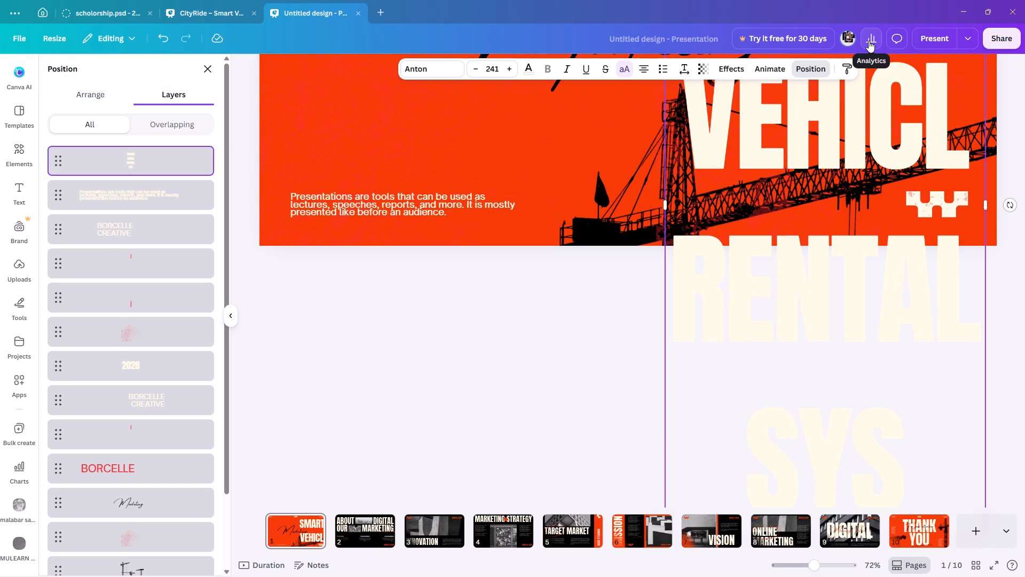
pyautogui.press('BackSpace')
pyautogui.press('BackSpace')
pyautogui.write('YS')
pyautogui.write('TEM')
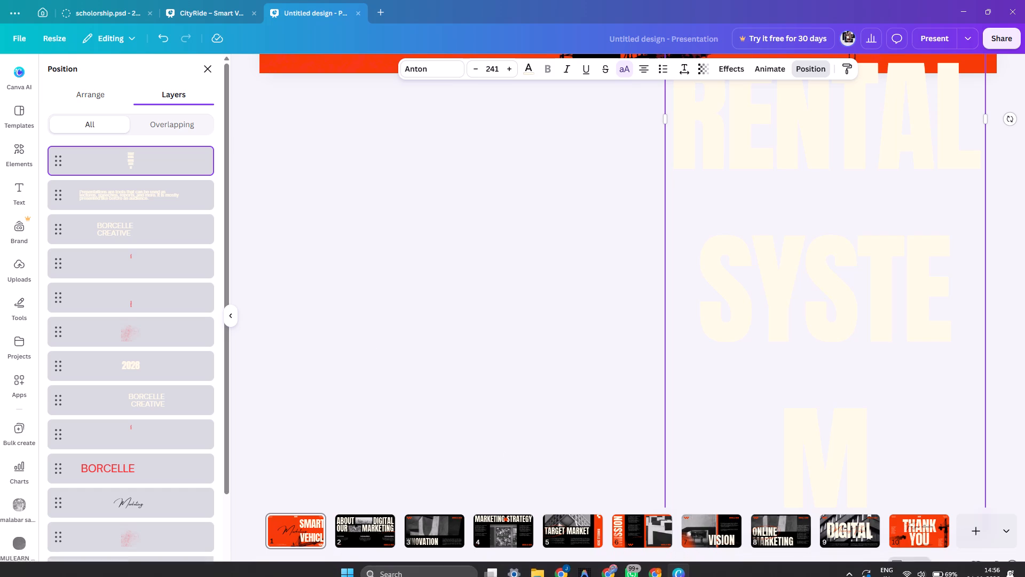
# Reduce the SMART VEHICL RENTAL SYSTEM title's font size to 124.
pyautogui.doubleClick(708, 204)
pyautogui.tripleClick(708, 204)
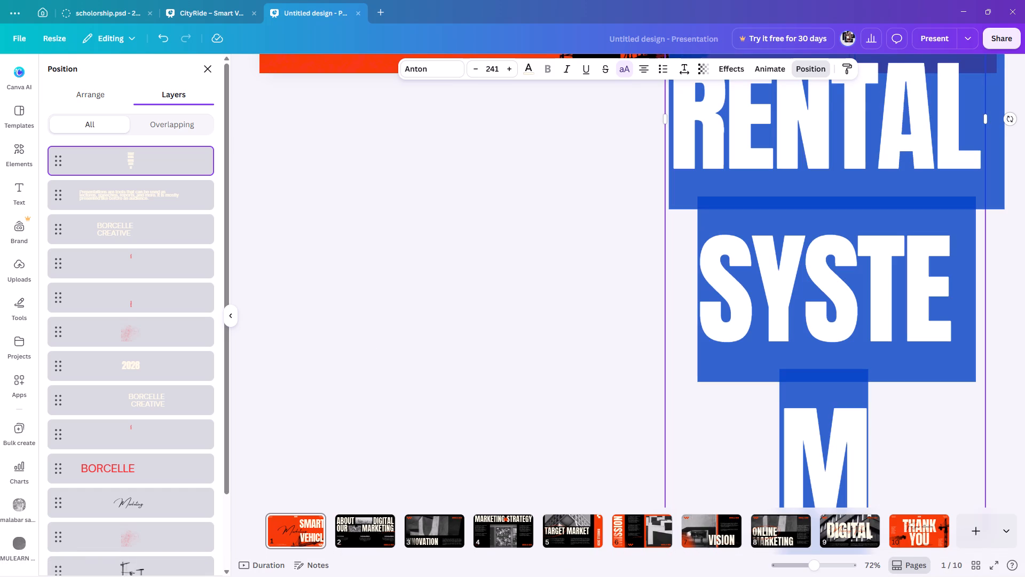
pyautogui.click(708, 204)
pyautogui.tripleClick(468, 72)
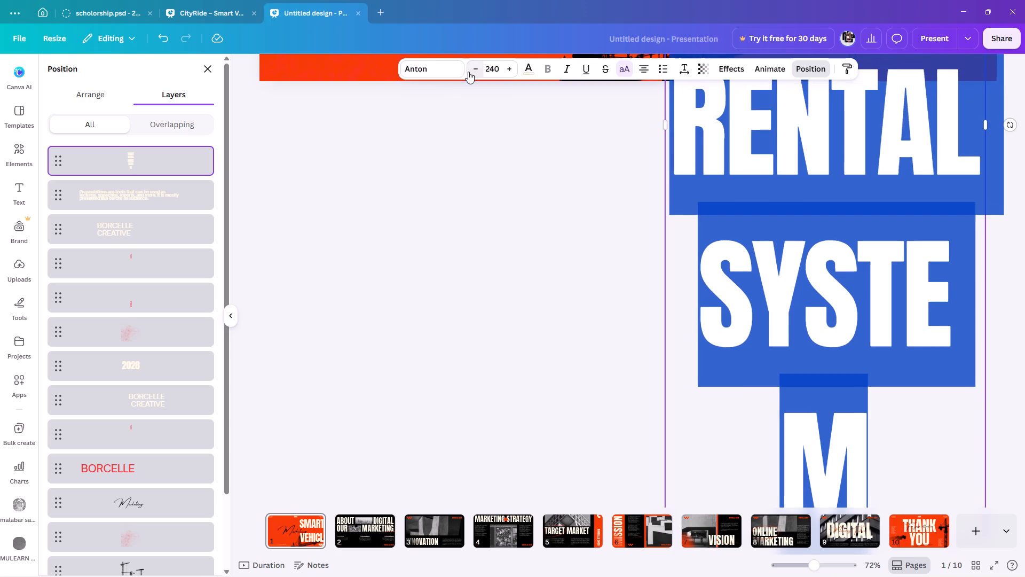
pyautogui.doubleClick(468, 72)
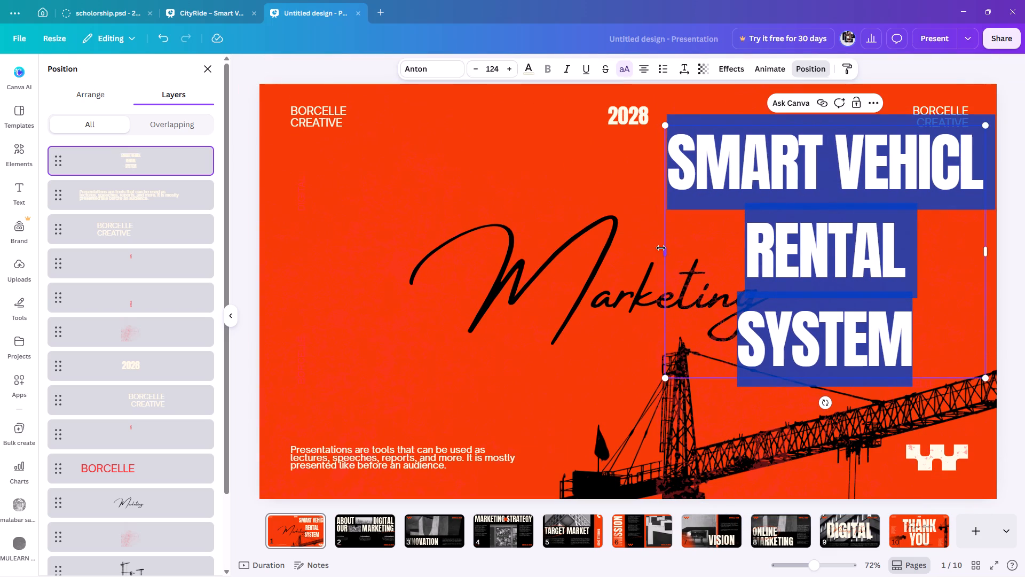
# Widen the title's text box across nearly the whole page and raise its font size to 128.
pyautogui.moveTo(661, 248); pyautogui.dragTo(289, 295)
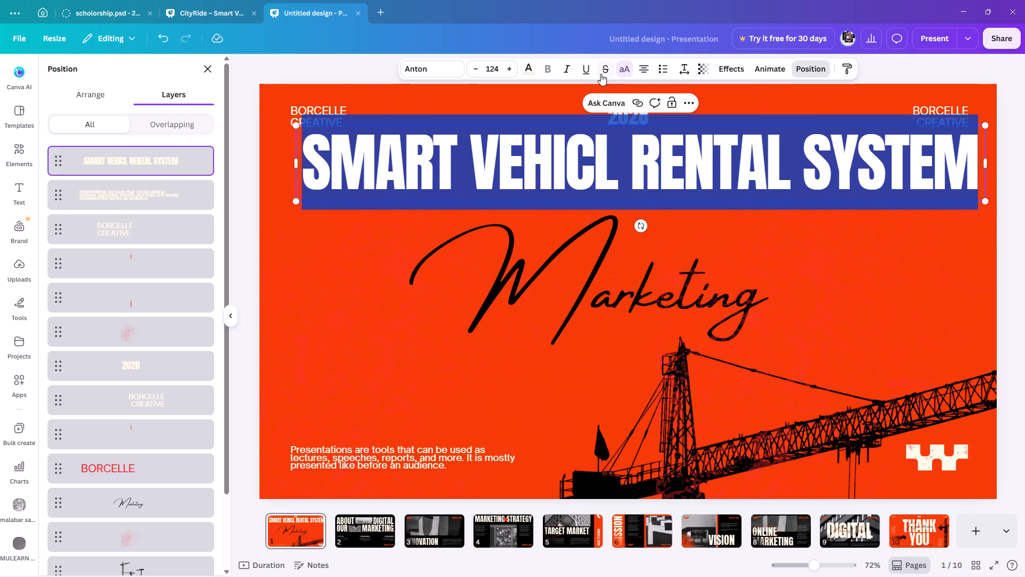
pyautogui.click(515, 65)
pyautogui.tripleClick(515, 65)
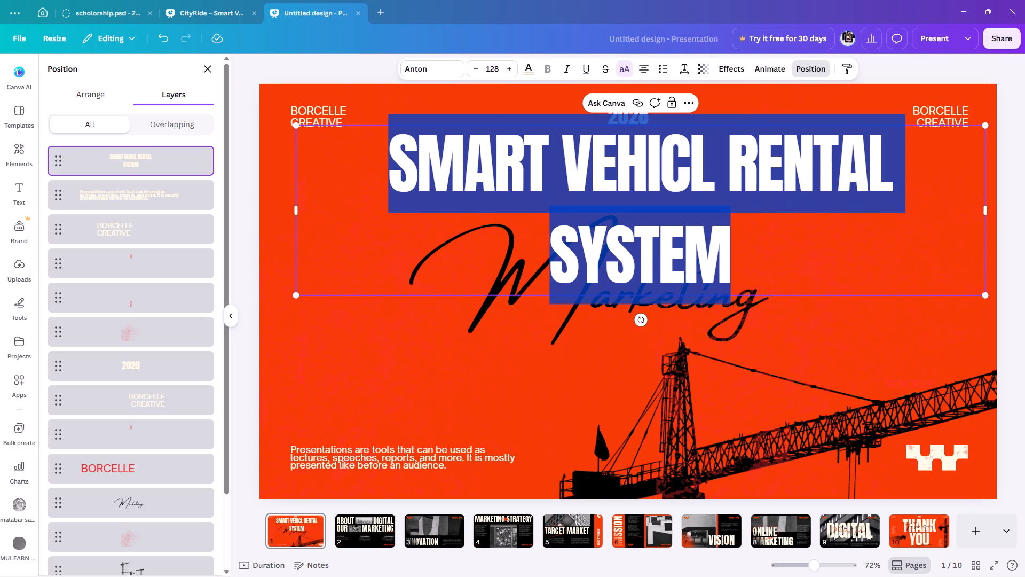
pyautogui.click(383, 384)
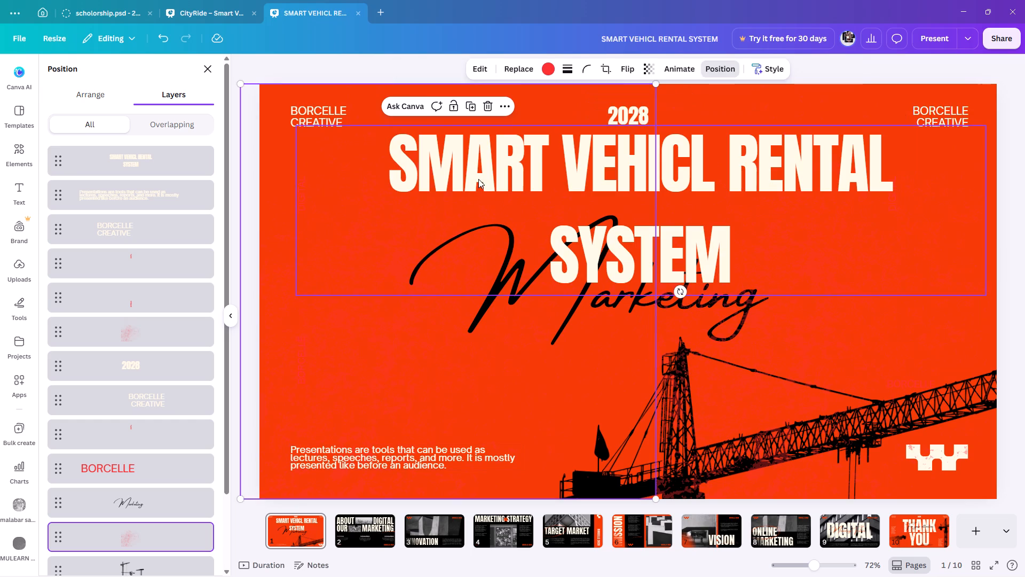
# Move the title down to the middle of the cover page, over the Marketing script.
pyautogui.moveTo(478, 179); pyautogui.dragTo(474, 180)
pyautogui.click(746, 164)
pyautogui.moveTo(746, 164); pyautogui.dragTo(742, 260)
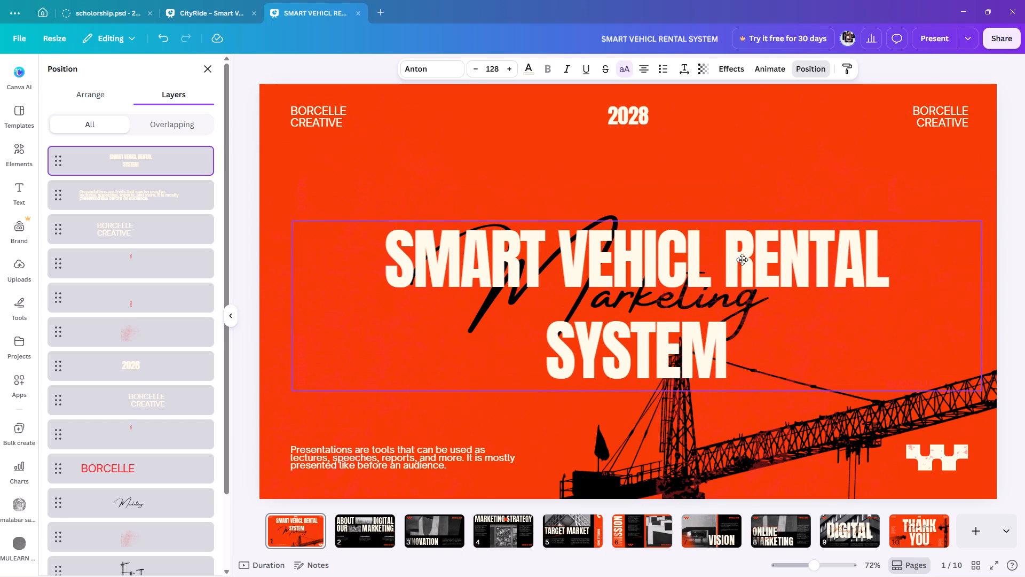
pyautogui.moveTo(742, 260); pyautogui.dragTo(724, 256)
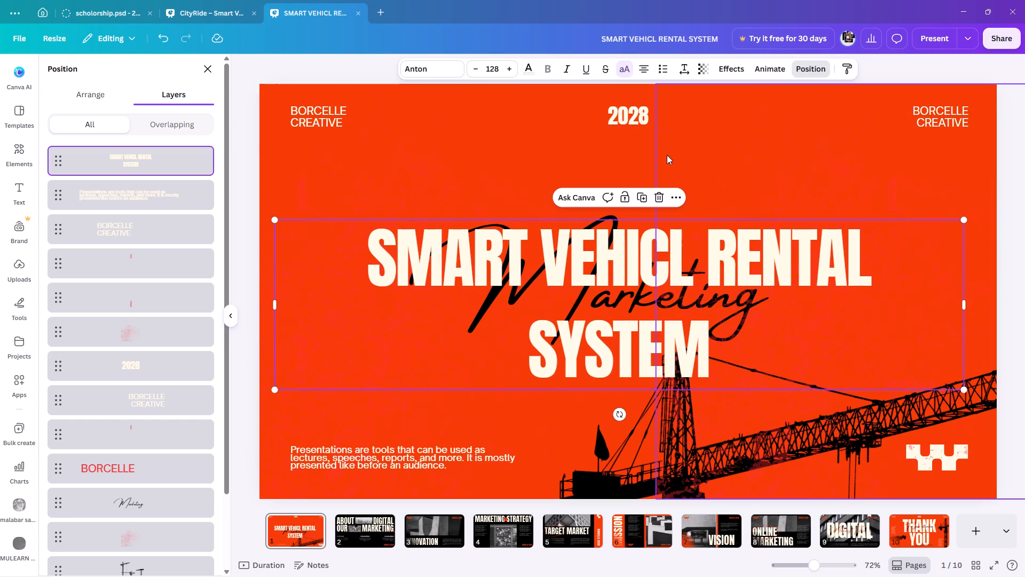
# Increase the title's font size to 138.
pyautogui.tripleClick(512, 69)
pyautogui.tripleClick(512, 69)
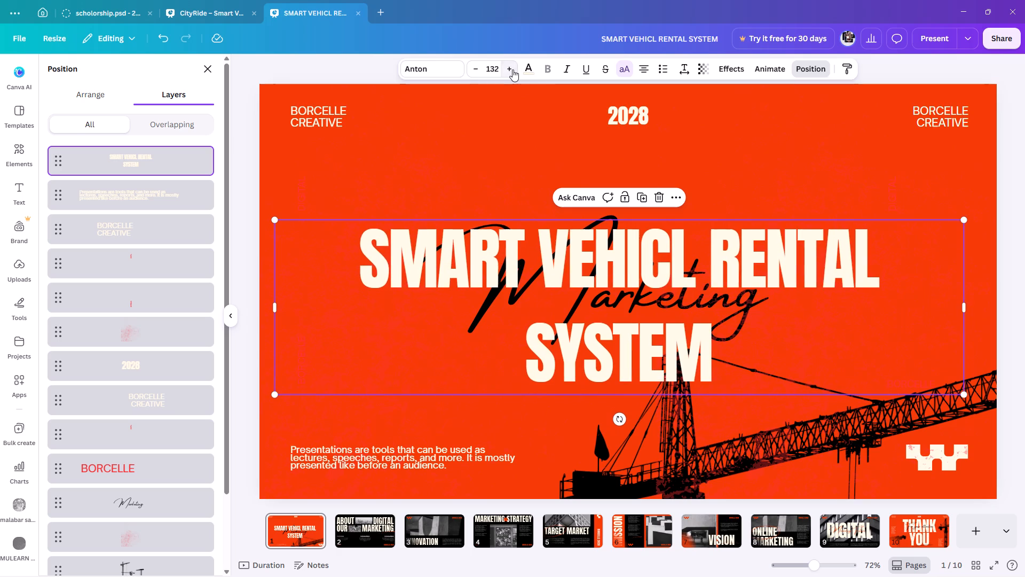
pyautogui.tripleClick(512, 69)
pyautogui.click(512, 69)
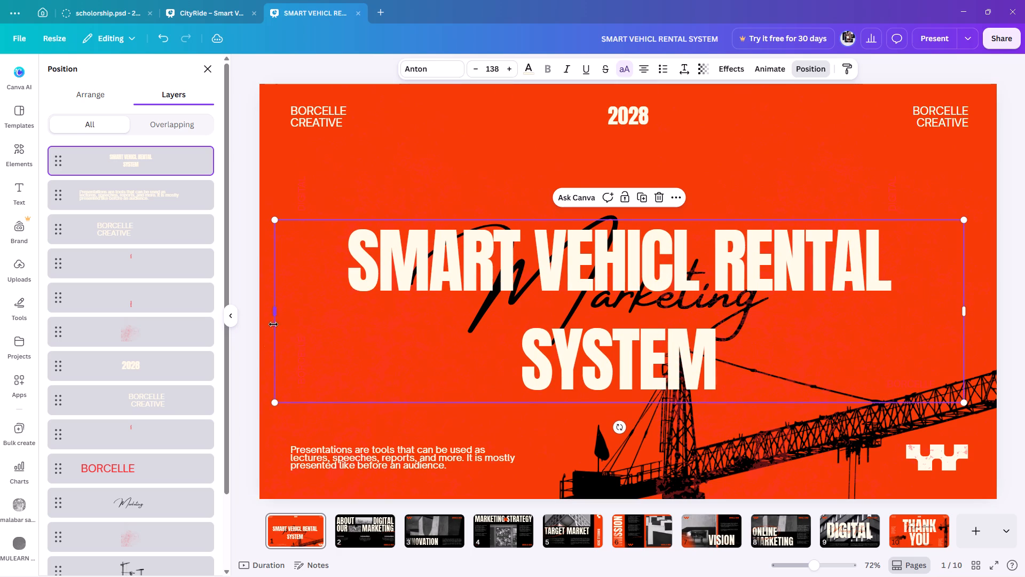
# Widen the title's text box until the title fits on one line and align it with the page's left edge.
pyautogui.moveTo(272, 310); pyautogui.dragTo(224, 299)
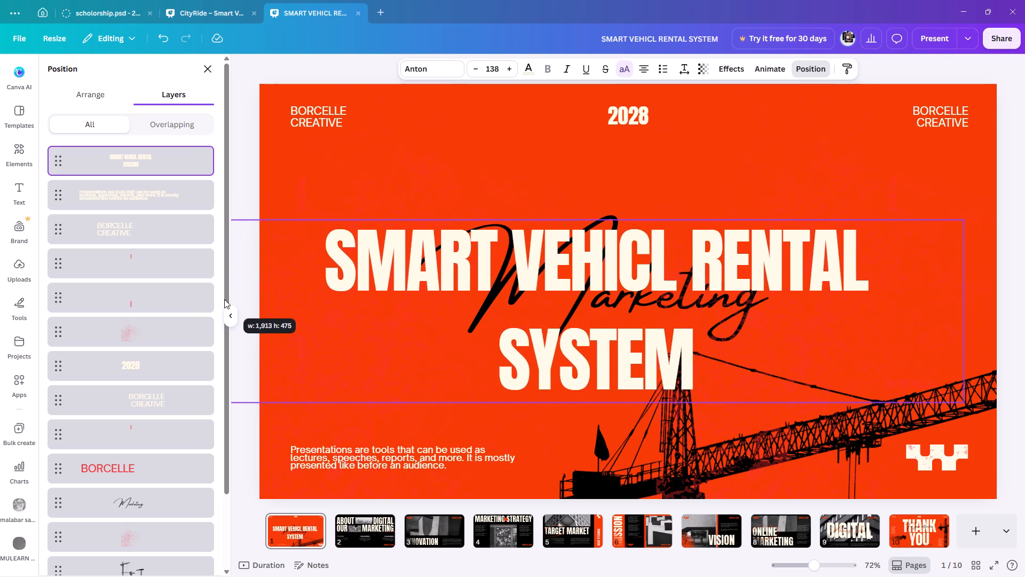
pyautogui.moveTo(224, 299); pyautogui.dragTo(208, 300)
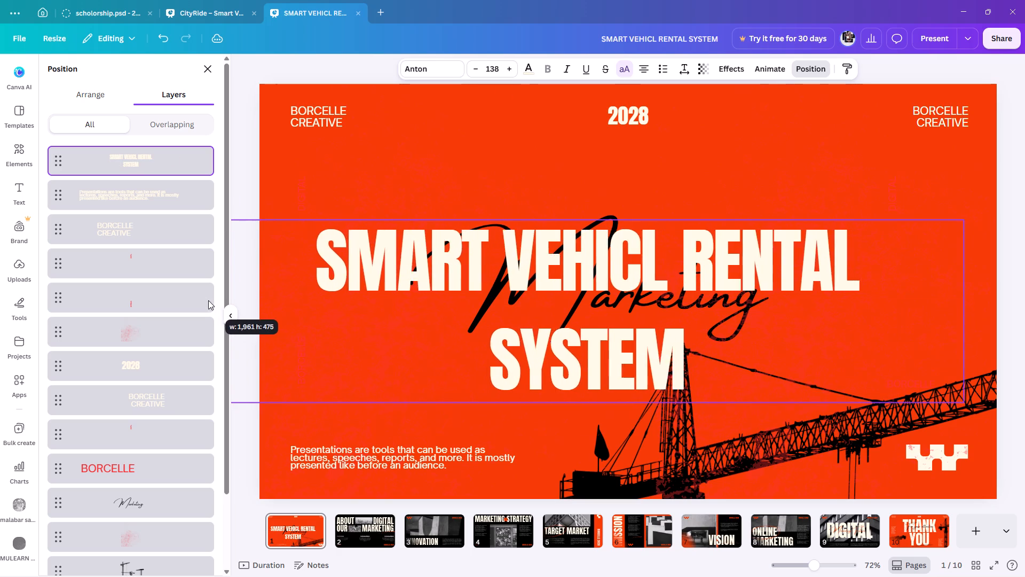
pyautogui.moveTo(208, 300); pyautogui.dragTo(205, 300)
pyautogui.moveTo(349, 255); pyautogui.dragTo(400, 263)
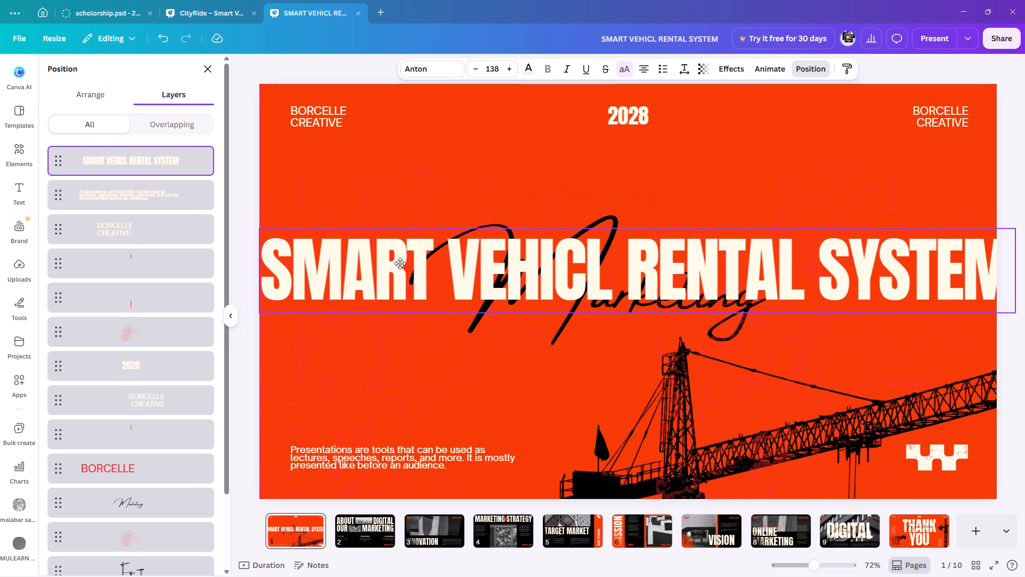
pyautogui.moveTo(400, 263); pyautogui.dragTo(398, 271)
# Correct VEHICL to VEHICLE in the title and add a line break before RENTAL SYSTEM.
pyautogui.doubleClick(617, 280)
pyautogui.click(617, 280)
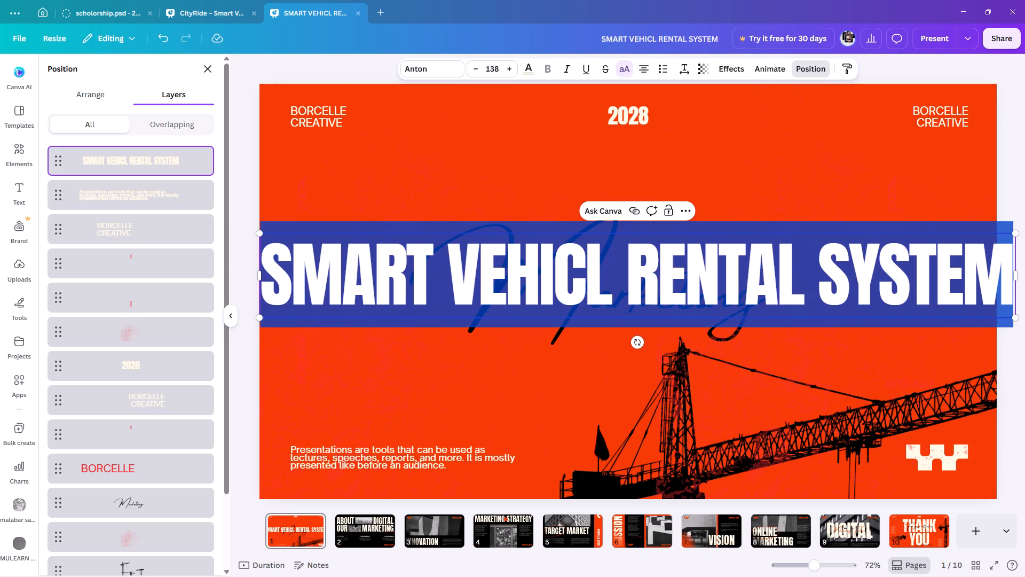
pyautogui.click(617, 280)
pyautogui.click(602, 280)
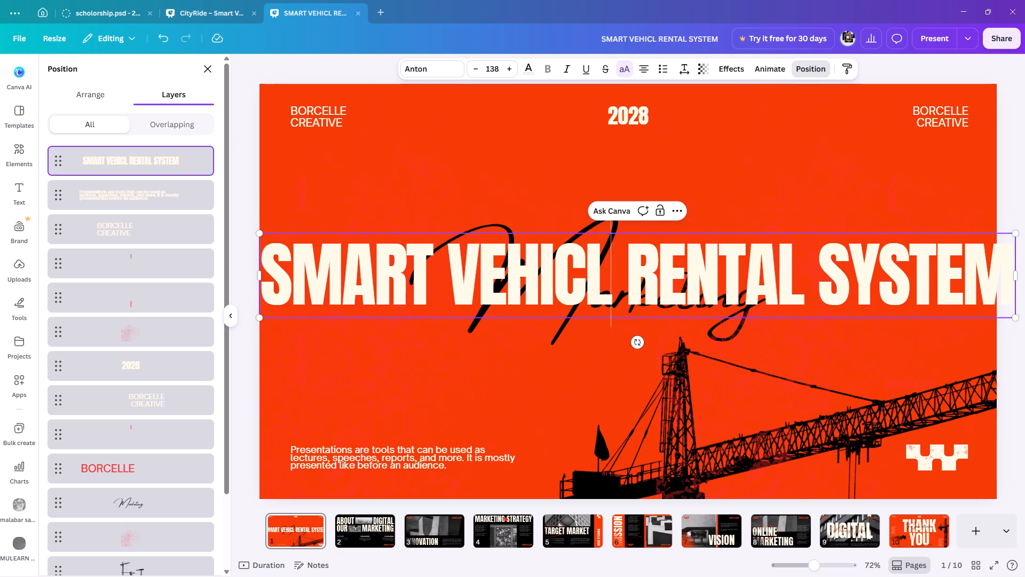
pyautogui.press('e')
pyautogui.press('Return')
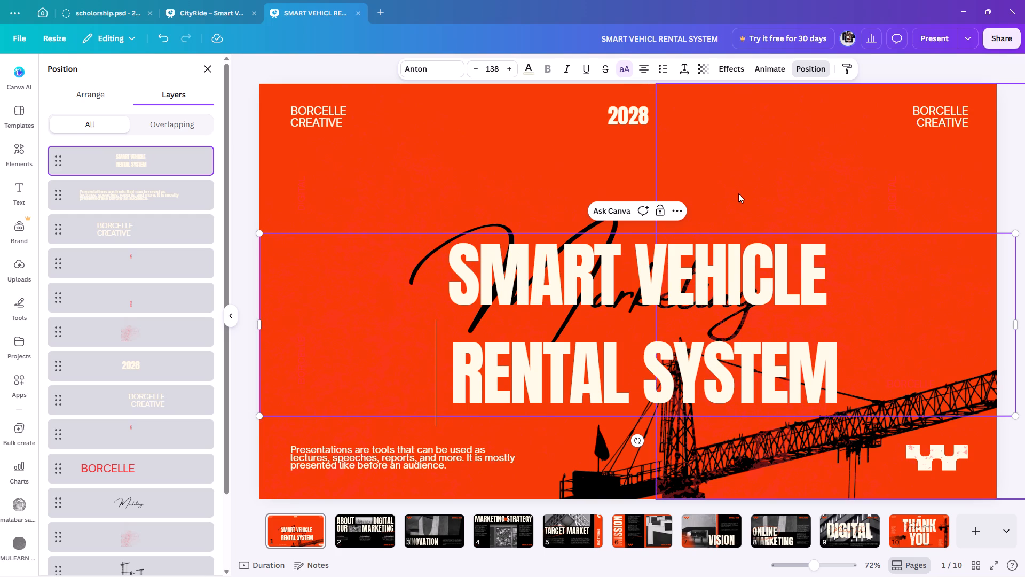
# Narrow the title's text box around its two lines and move it near the page centre over the Marketing script.
pyautogui.moveTo(258, 325); pyautogui.dragTo(586, 320)
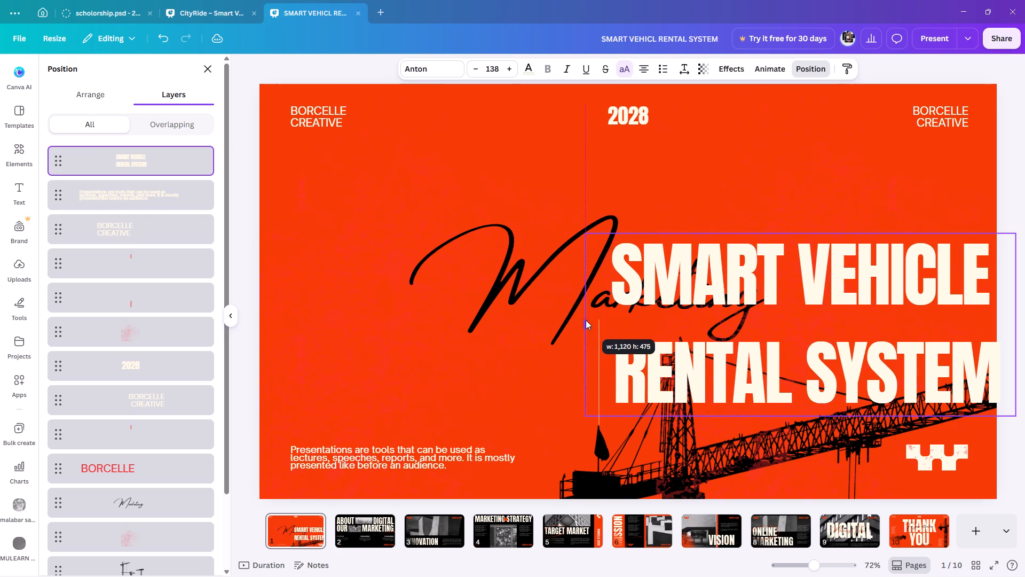
pyautogui.moveTo(586, 320); pyautogui.dragTo(615, 310)
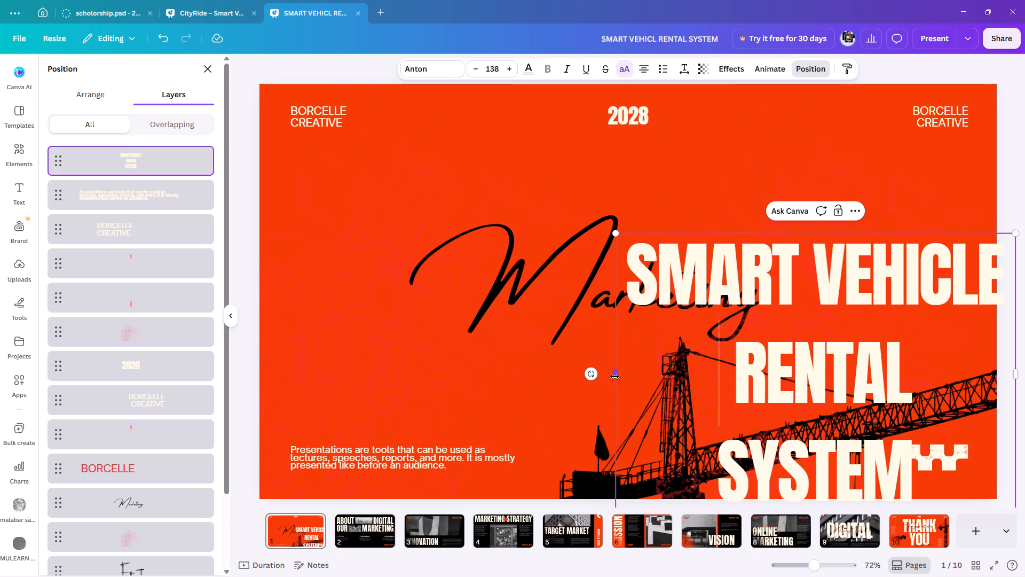
pyautogui.moveTo(614, 377); pyautogui.dragTo(578, 372)
pyautogui.moveTo(717, 339); pyautogui.dragTo(688, 339)
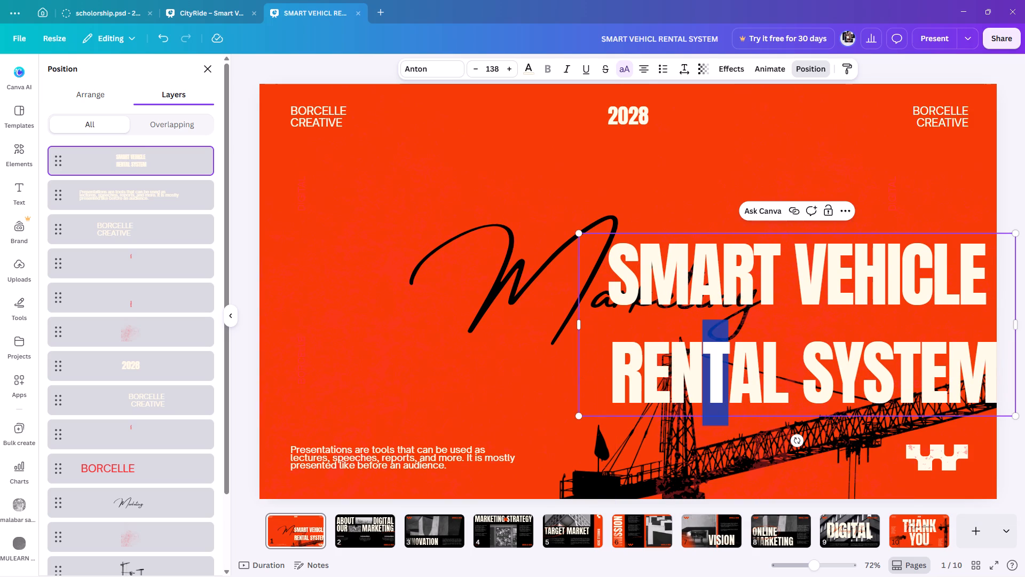
pyautogui.click(642, 287)
pyautogui.click(531, 166)
pyautogui.moveTo(747, 299); pyautogui.dragTo(649, 290)
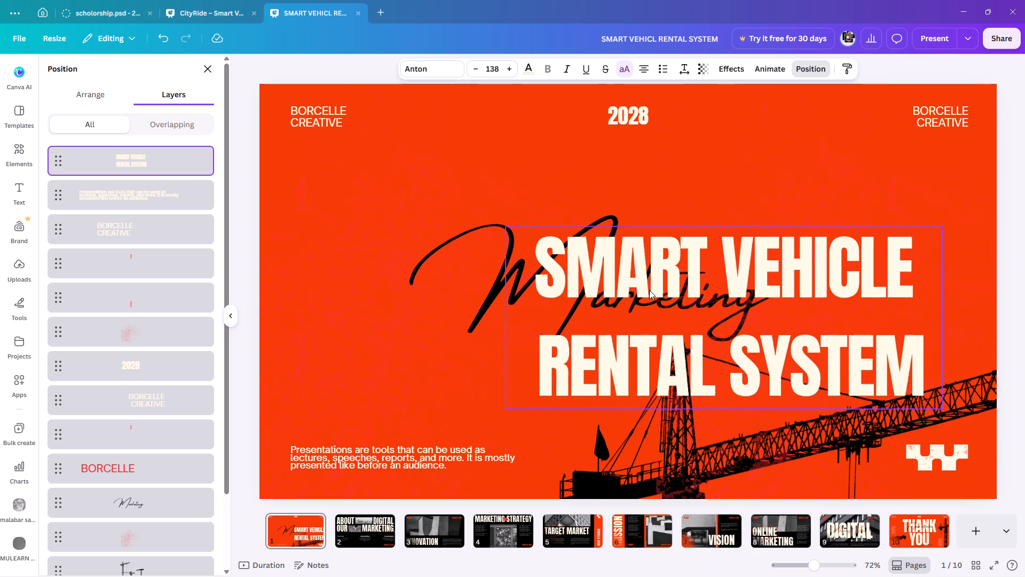
pyautogui.moveTo(649, 290); pyautogui.dragTo(544, 265)
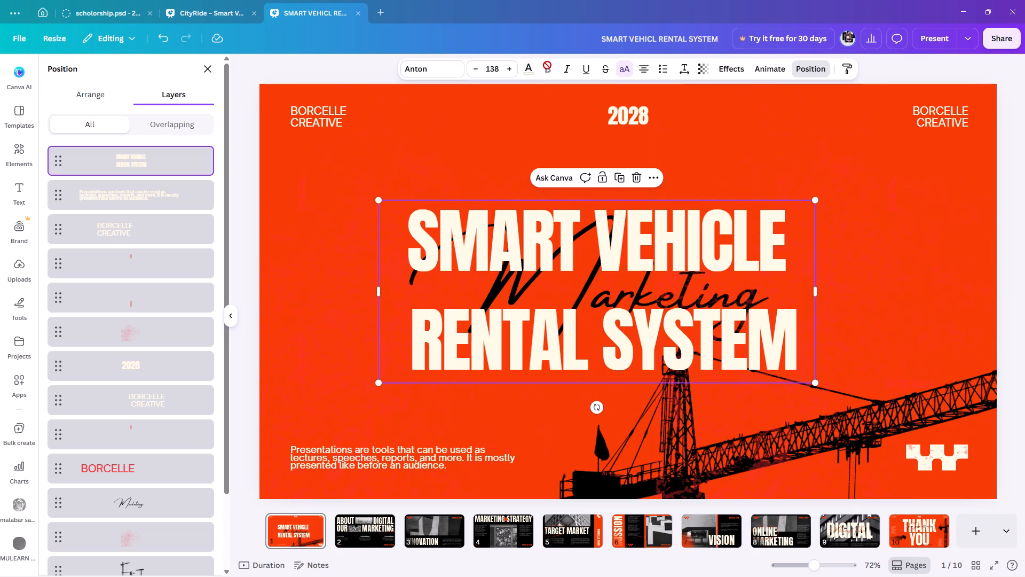
# Increase the title's font size to 155 and adjust the text box width to fit its two lines closely.
pyautogui.tripleClick(512, 71)
pyautogui.tripleClick(512, 71)
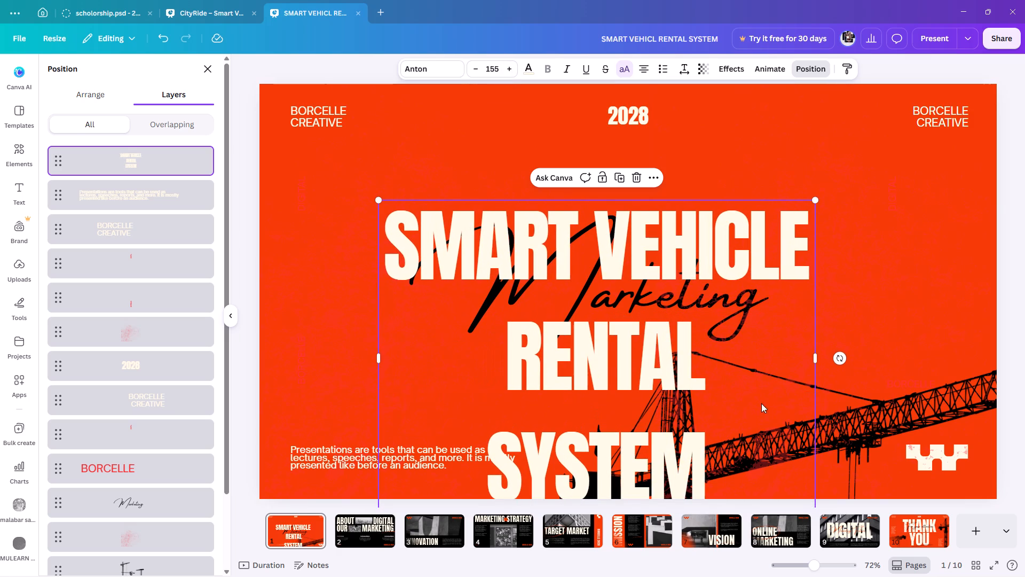
pyautogui.moveTo(817, 364); pyautogui.dragTo(939, 347)
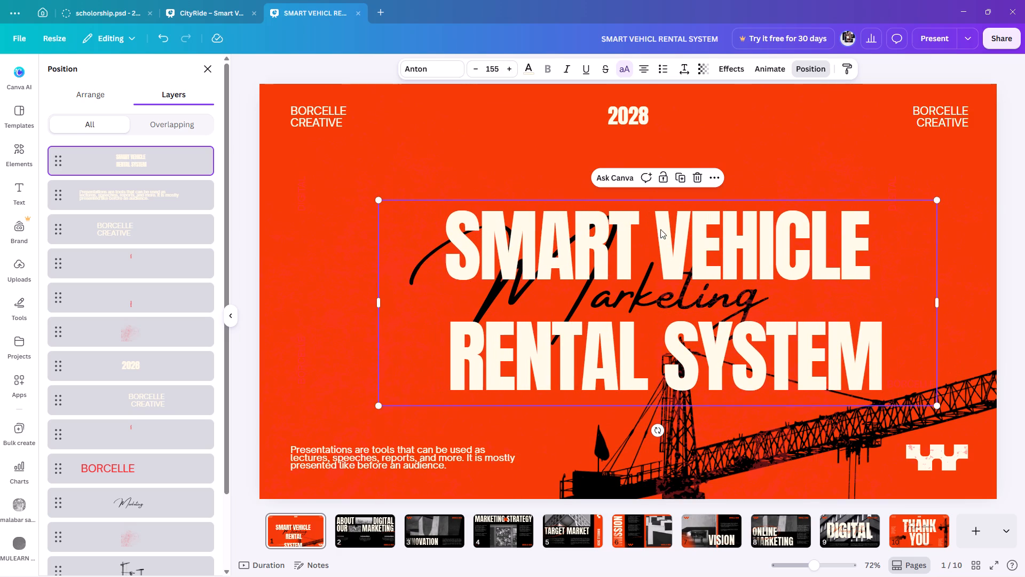
pyautogui.moveTo(377, 297); pyautogui.dragTo(487, 301)
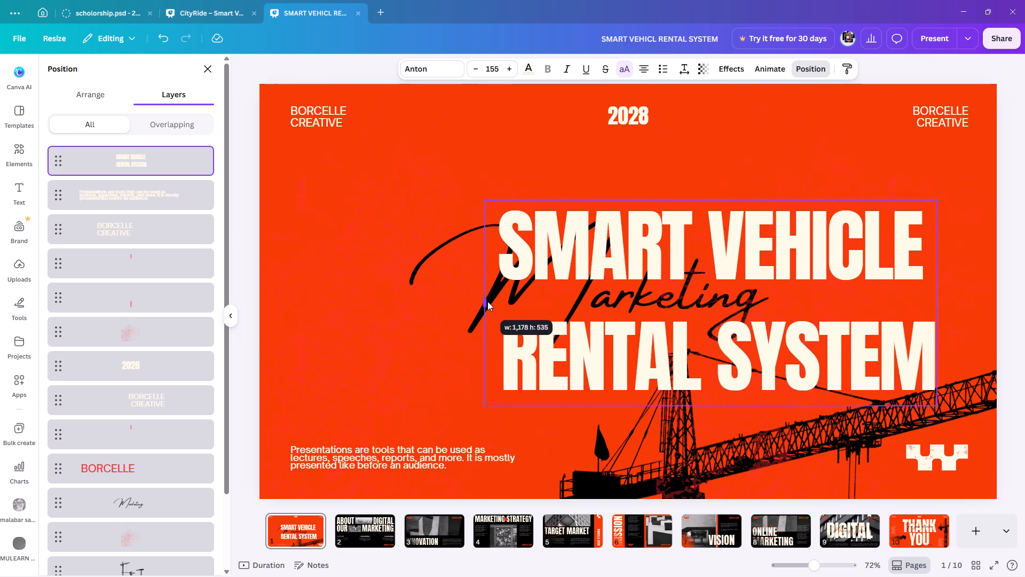
pyautogui.moveTo(487, 301); pyautogui.dragTo(464, 303)
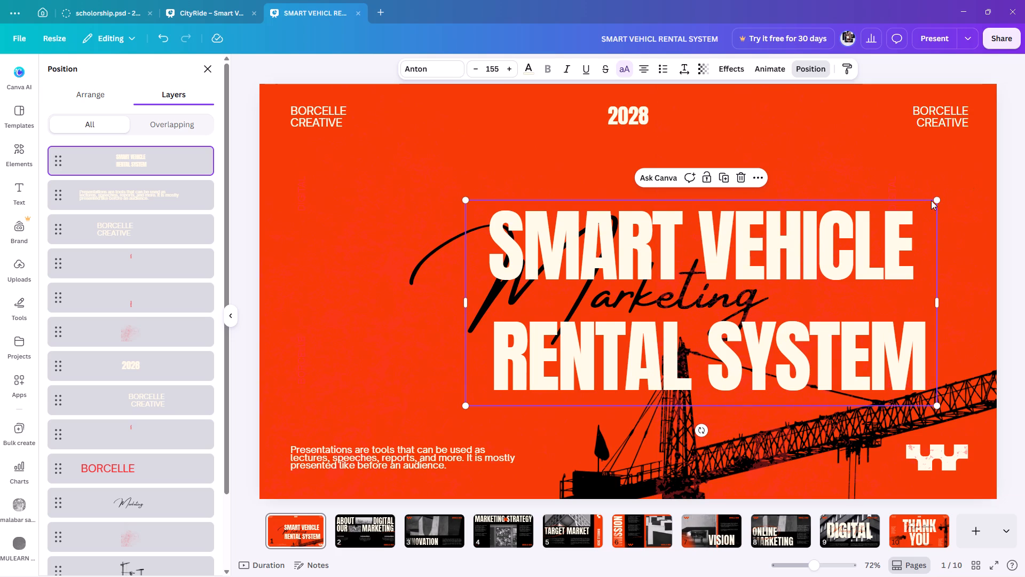
# Scale the title up to font size 212 and position it across the middle of the cover page.
pyautogui.moveTo(934, 198); pyautogui.dragTo(987, 136)
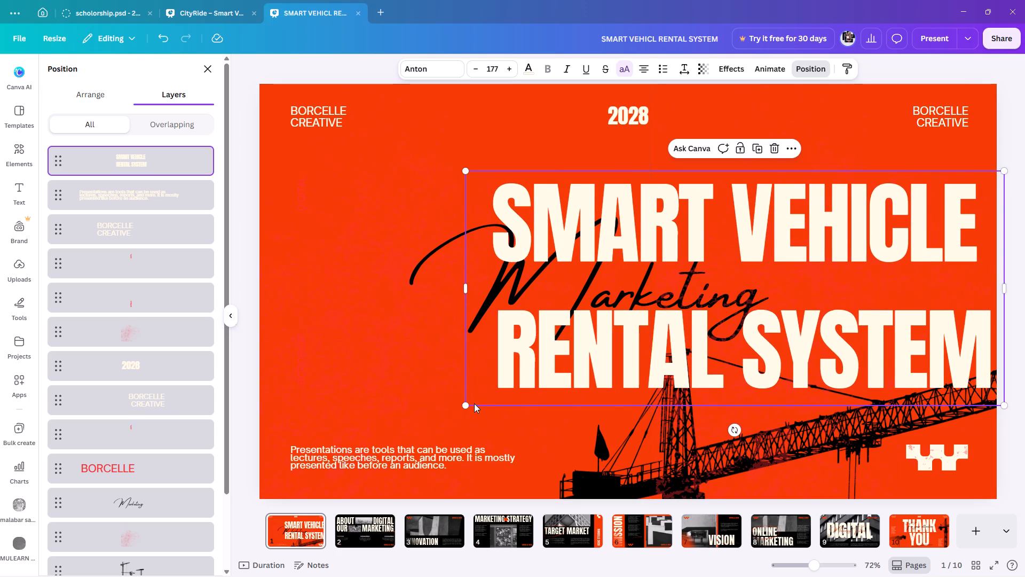
pyautogui.moveTo(466, 403); pyautogui.dragTo(350, 433)
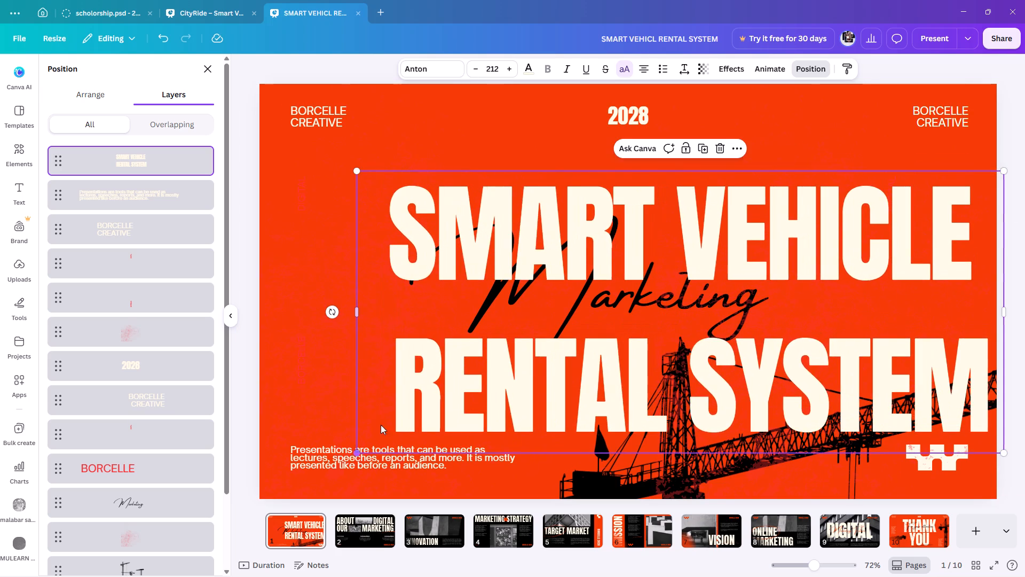
pyautogui.moveTo(586, 344); pyautogui.dragTo(525, 329)
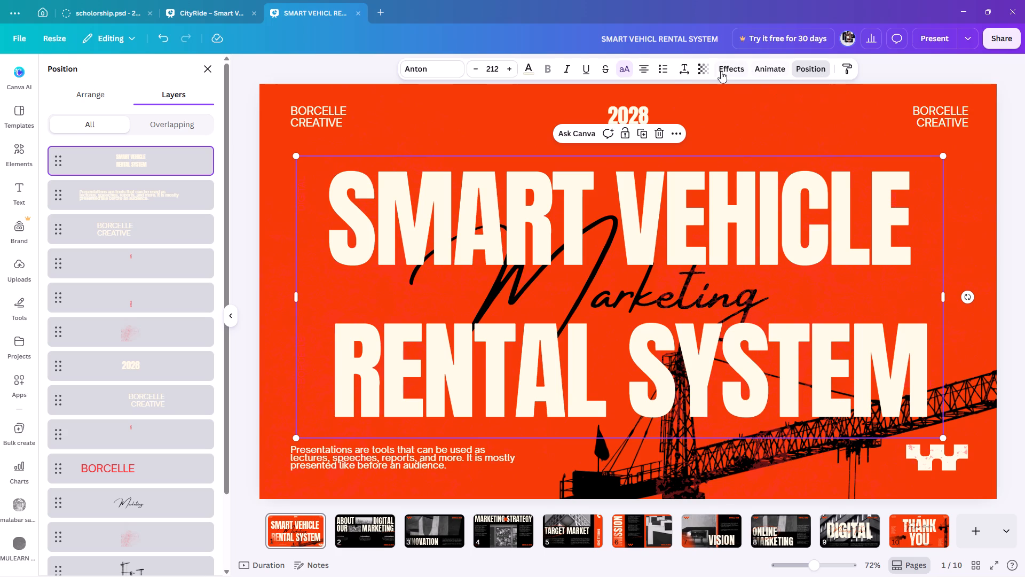
# Tighten the title's line spacing so its two lines sit closer together.
pyautogui.click(688, 70)
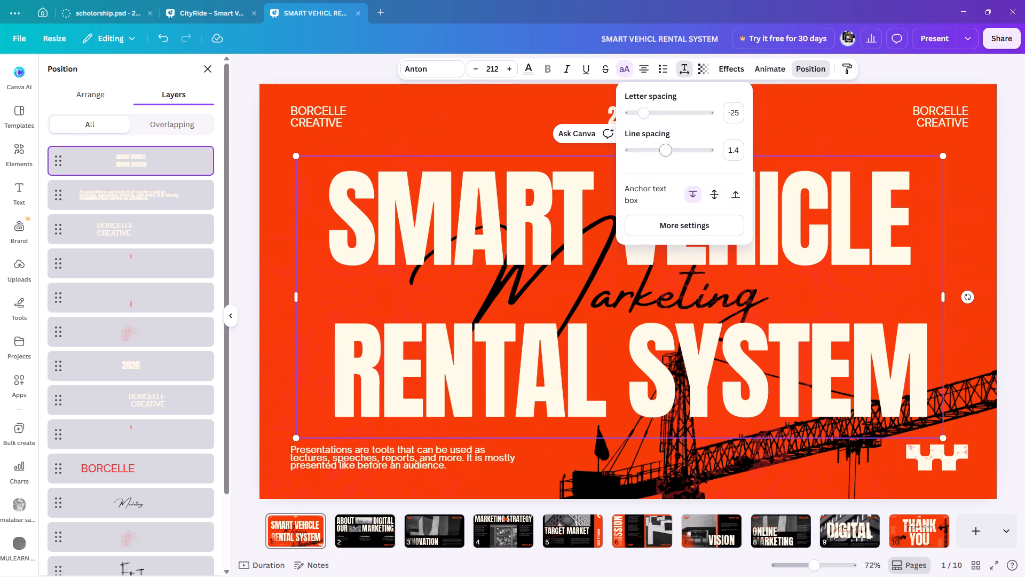
pyautogui.moveTo(664, 149); pyautogui.dragTo(651, 150)
pyautogui.click(948, 232)
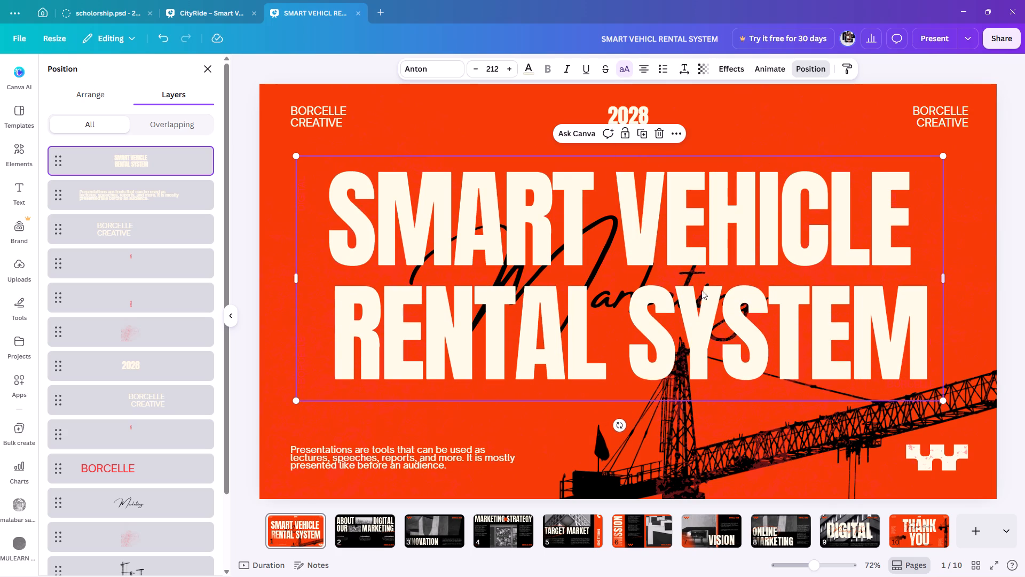
# Move the title's layer down to just above the orange background, beneath the cream block shape, crane and grunge texture.
pyautogui.click(521, 130)
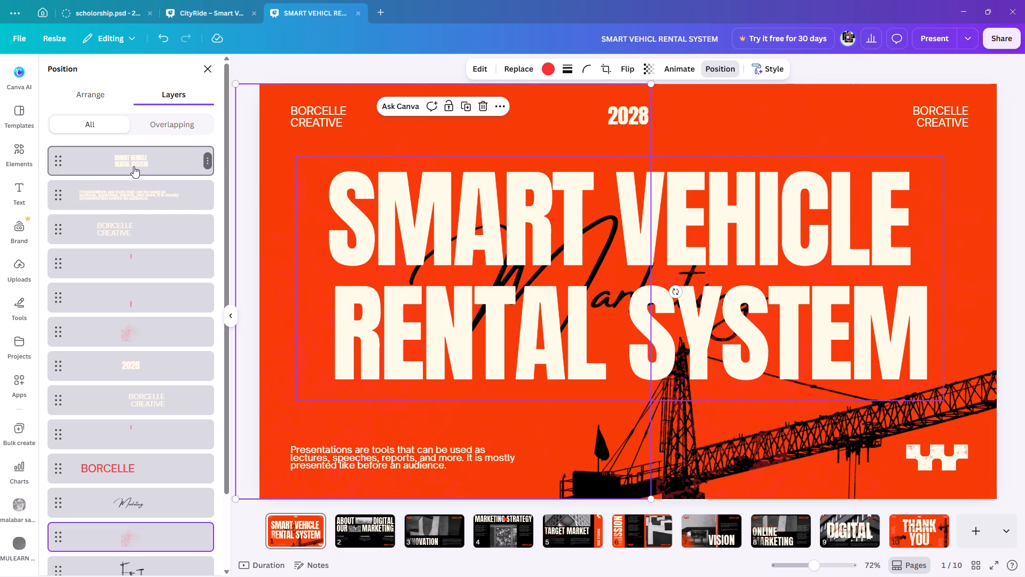
pyautogui.moveTo(133, 165); pyautogui.dragTo(148, 539)
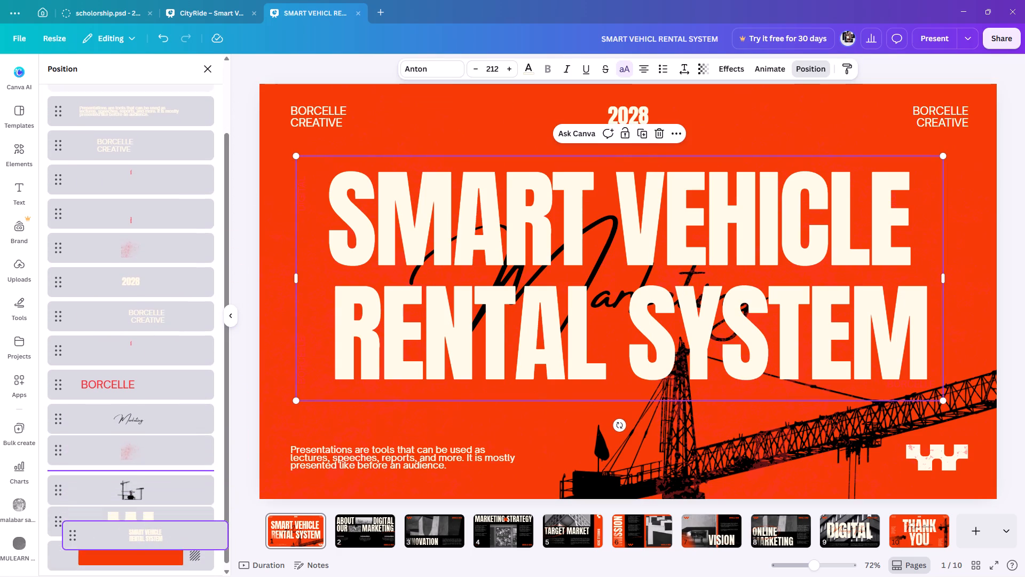
pyautogui.moveTo(148, 539); pyautogui.dragTo(138, 534)
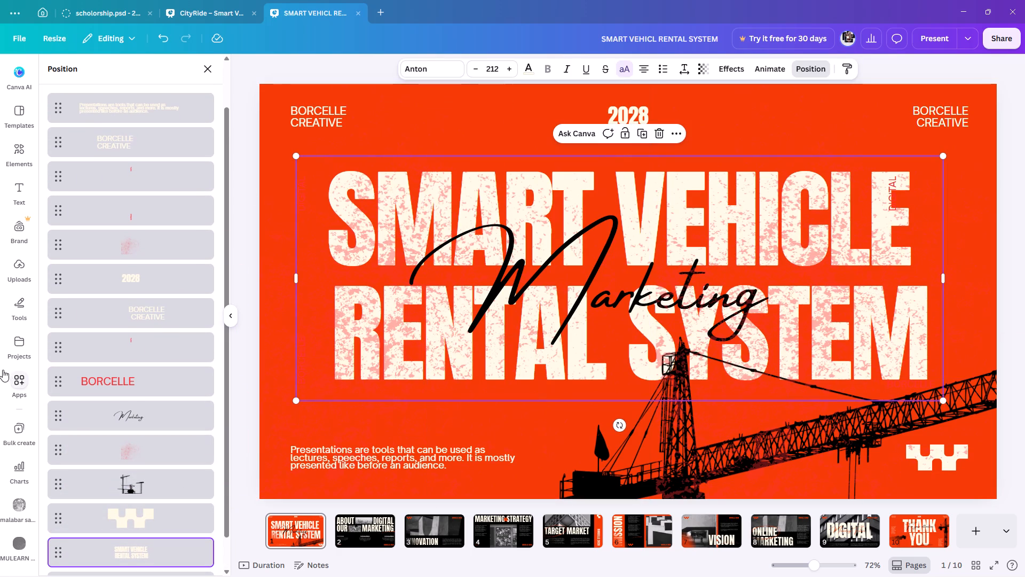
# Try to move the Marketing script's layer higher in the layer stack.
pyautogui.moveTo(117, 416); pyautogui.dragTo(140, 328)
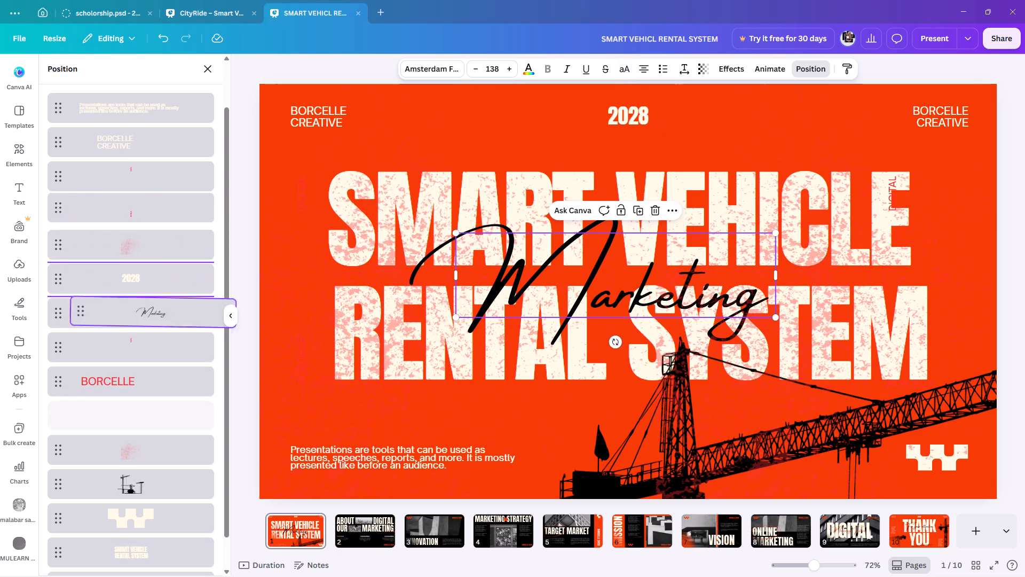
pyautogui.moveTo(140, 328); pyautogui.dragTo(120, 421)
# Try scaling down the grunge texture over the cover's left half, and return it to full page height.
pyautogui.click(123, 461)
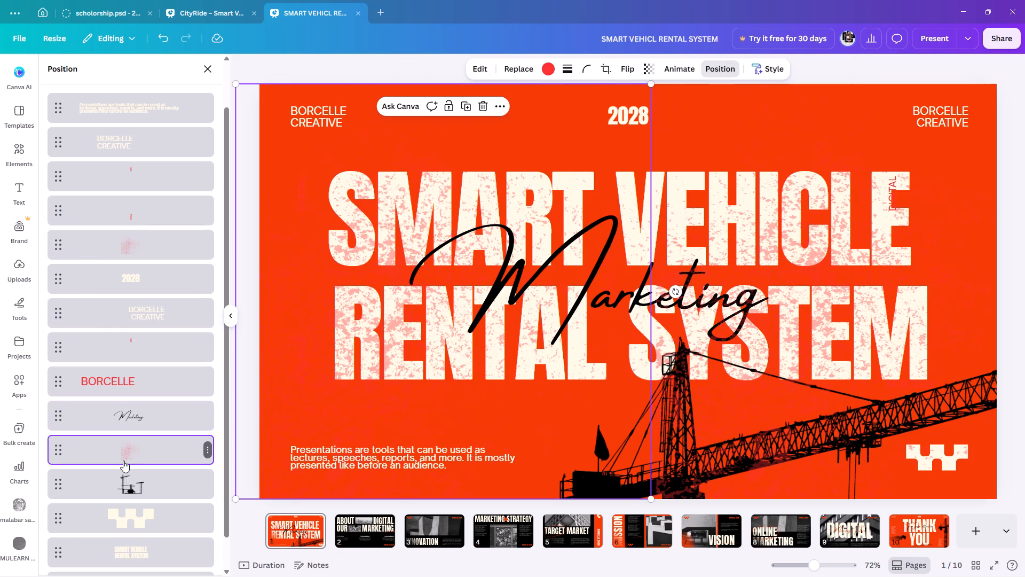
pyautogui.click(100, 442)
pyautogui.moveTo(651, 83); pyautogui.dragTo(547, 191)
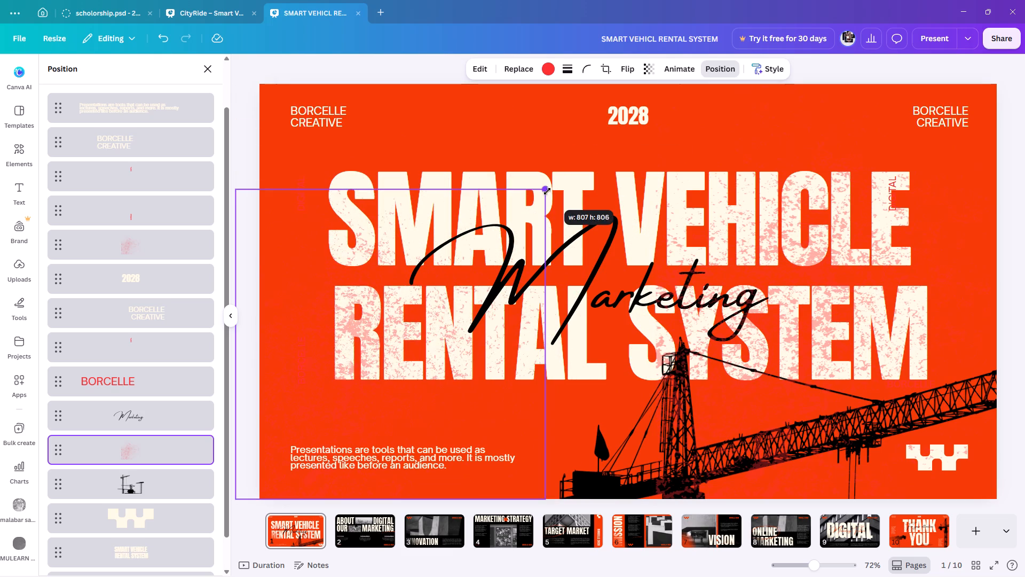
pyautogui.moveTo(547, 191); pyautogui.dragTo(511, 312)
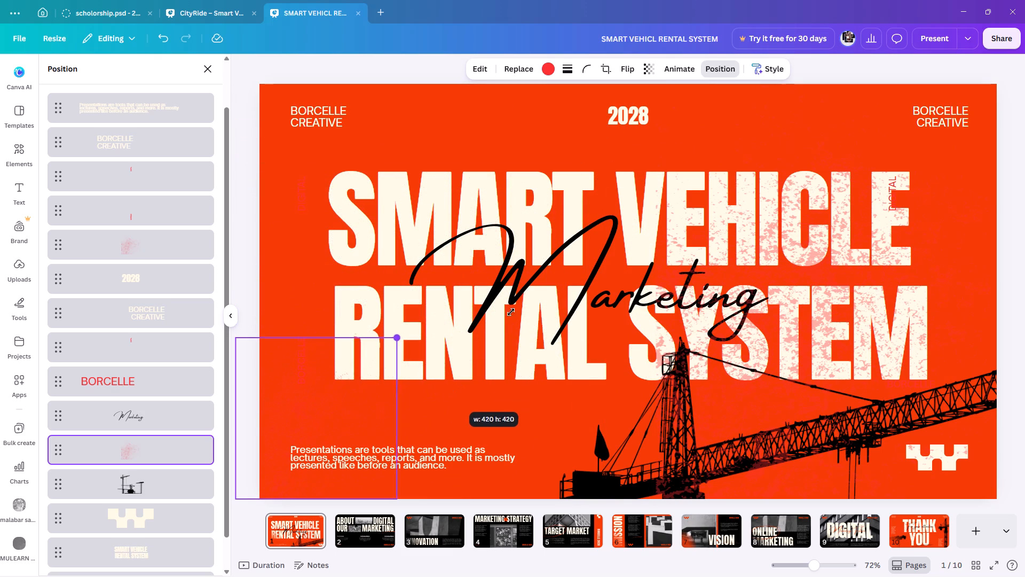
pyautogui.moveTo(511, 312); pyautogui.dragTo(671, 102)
# Set the transparency of the grunge texture over the cover's left half to 19.
pyautogui.click(653, 66)
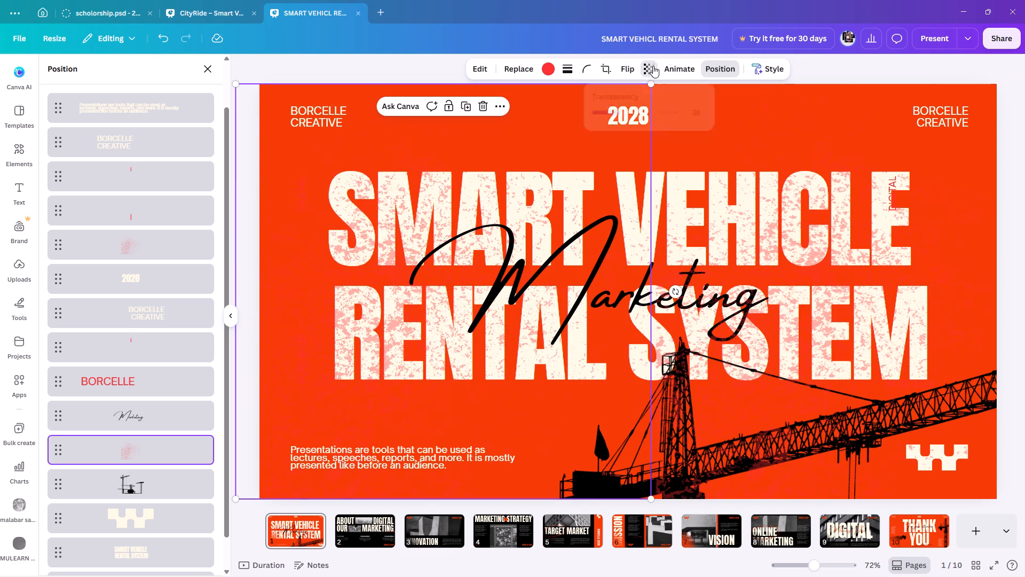
pyautogui.moveTo(617, 115); pyautogui.dragTo(609, 115)
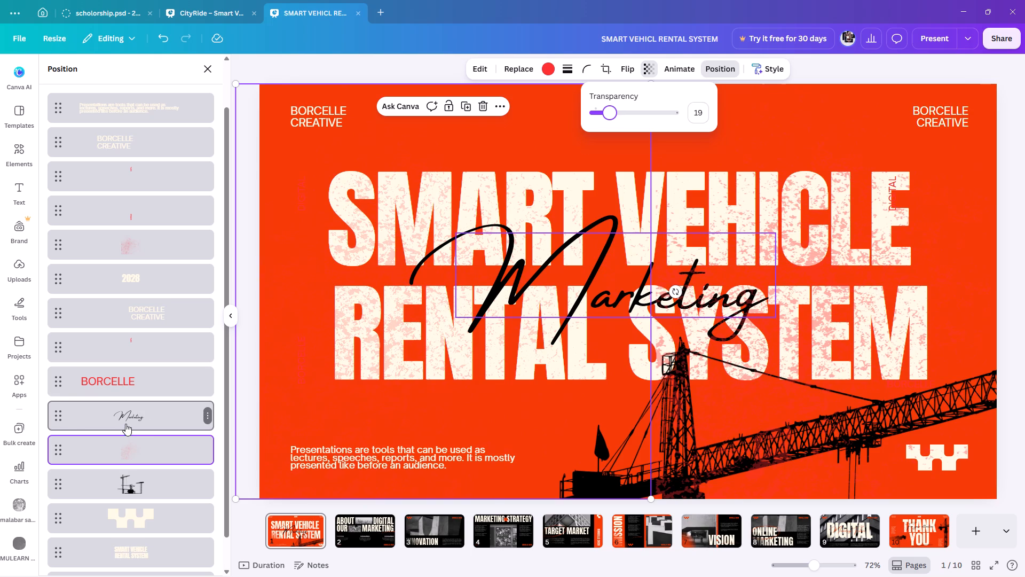
# Nudge the Marketing script slightly across the title and replace its text with City Ride.
pyautogui.click(138, 414)
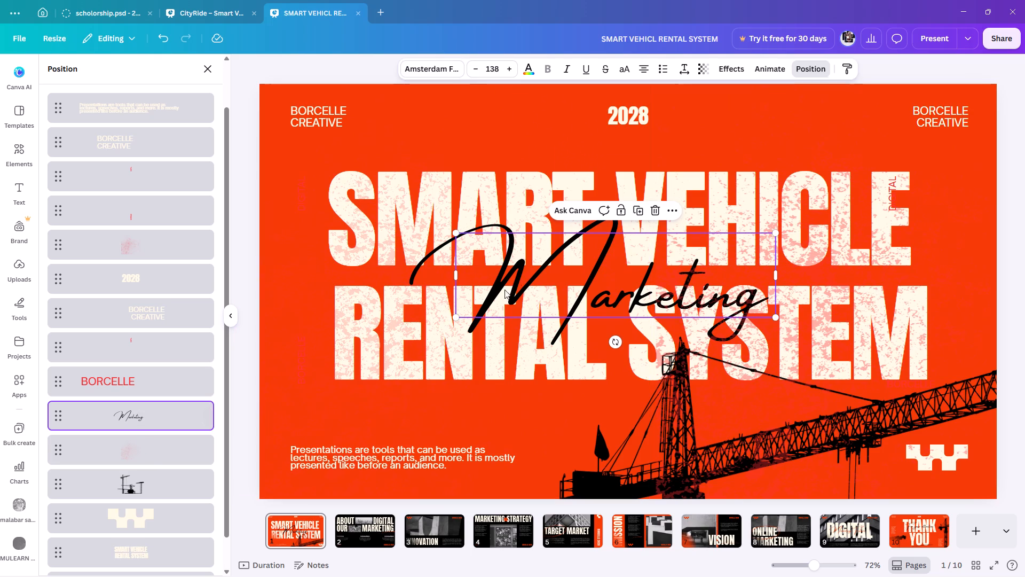
pyautogui.moveTo(526, 269); pyautogui.dragTo(535, 269)
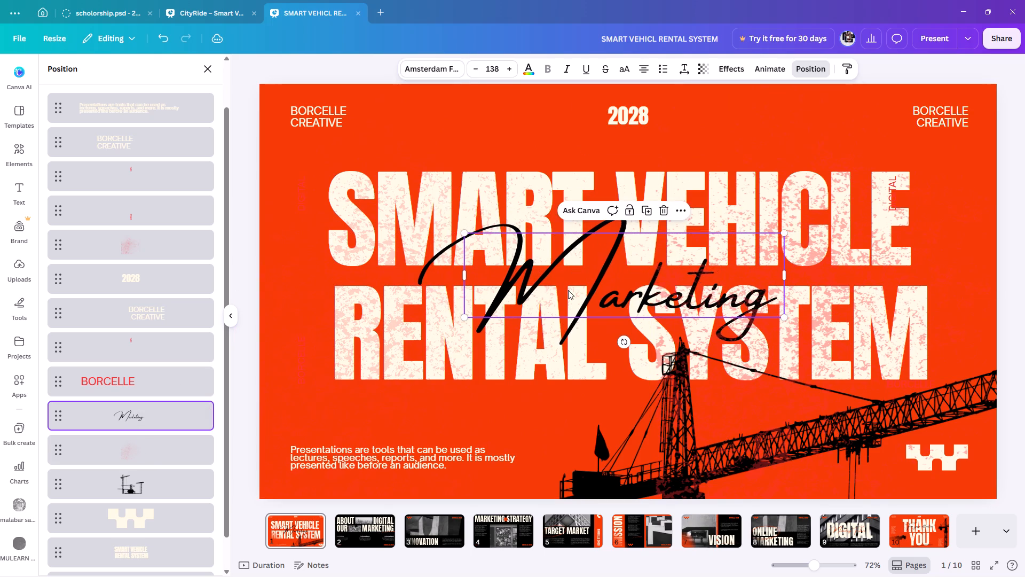
pyautogui.doubleClick(568, 290)
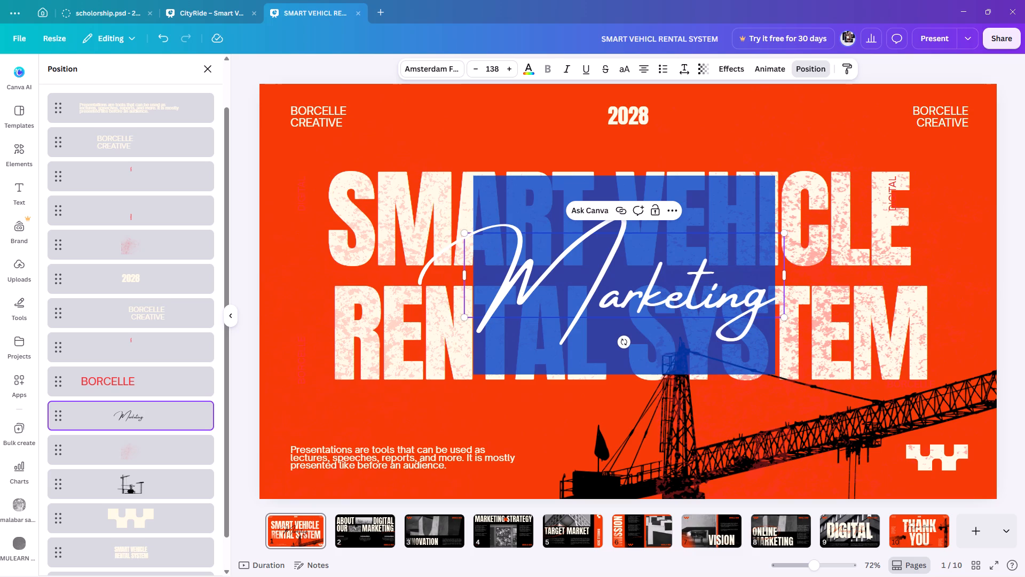
pyautogui.hotkey('shift', 'c')
pyautogui.press('BackSpace')
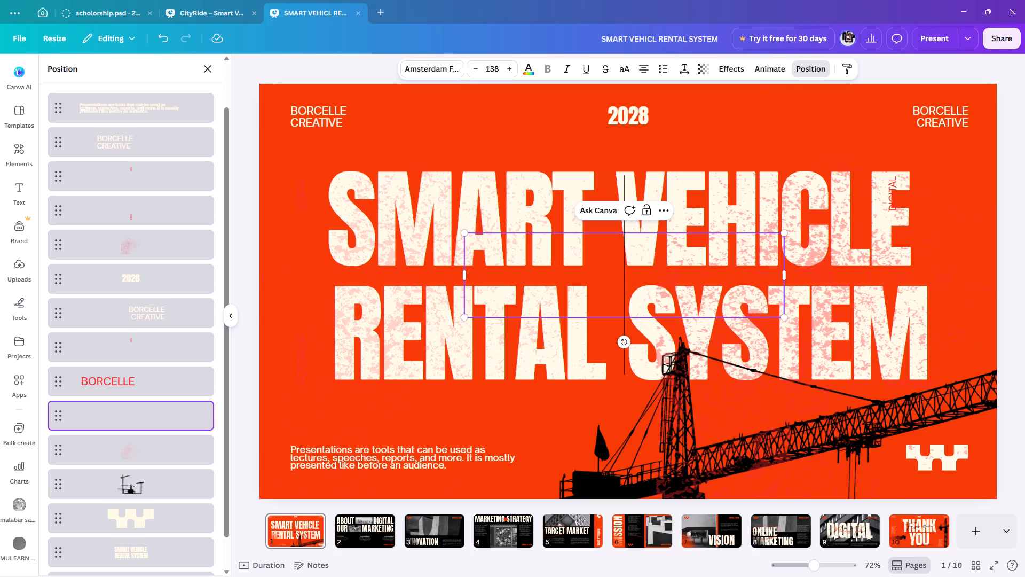
pyautogui.press('c')
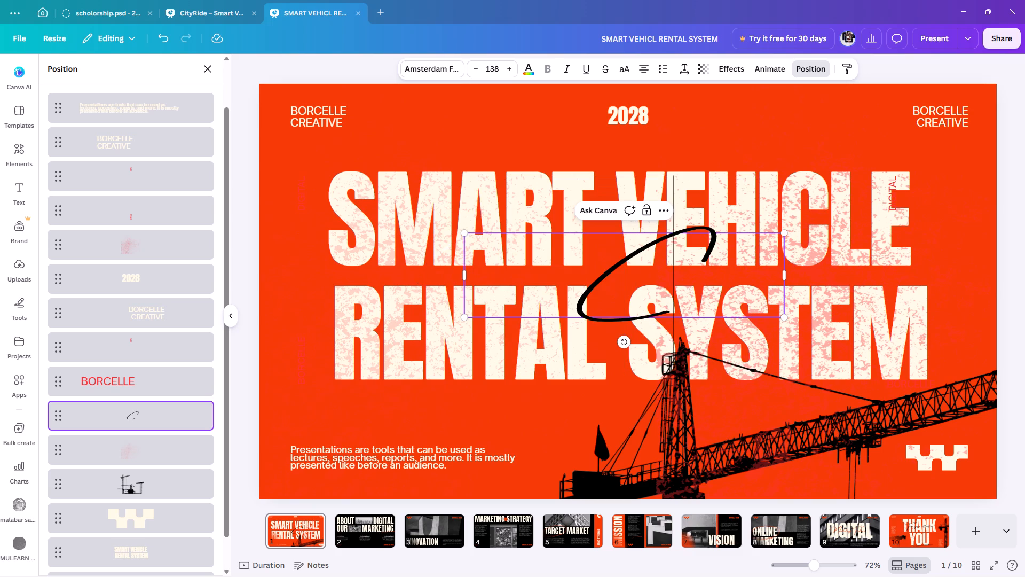
pyautogui.write('it')
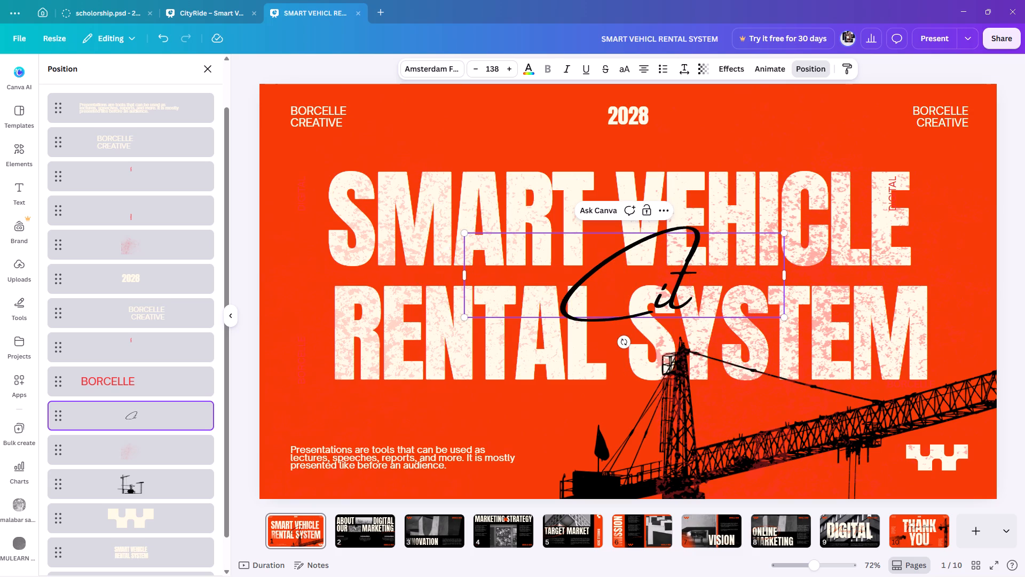
pyautogui.write('y')
pyautogui.press('space')
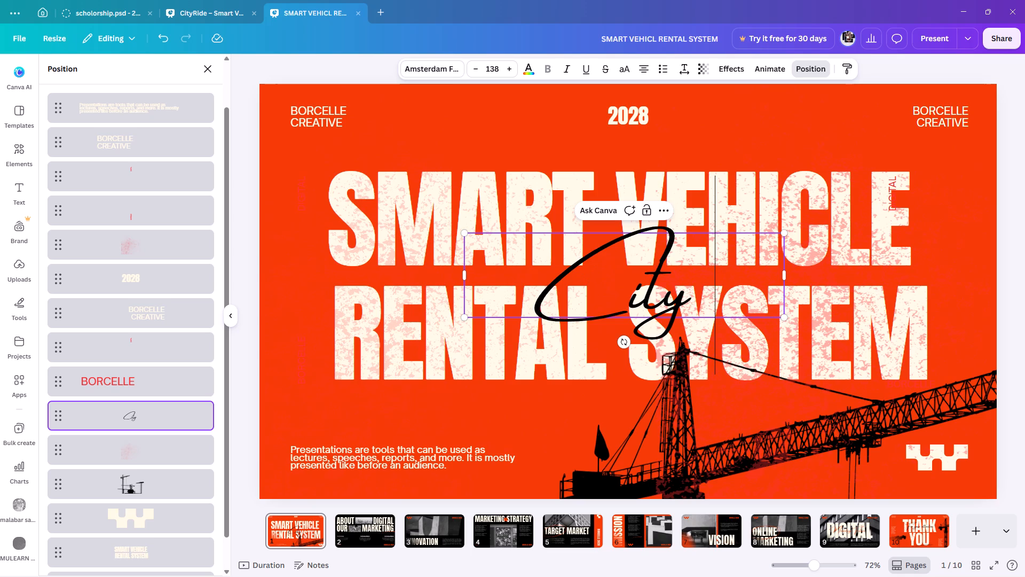
pyautogui.write('Ride')
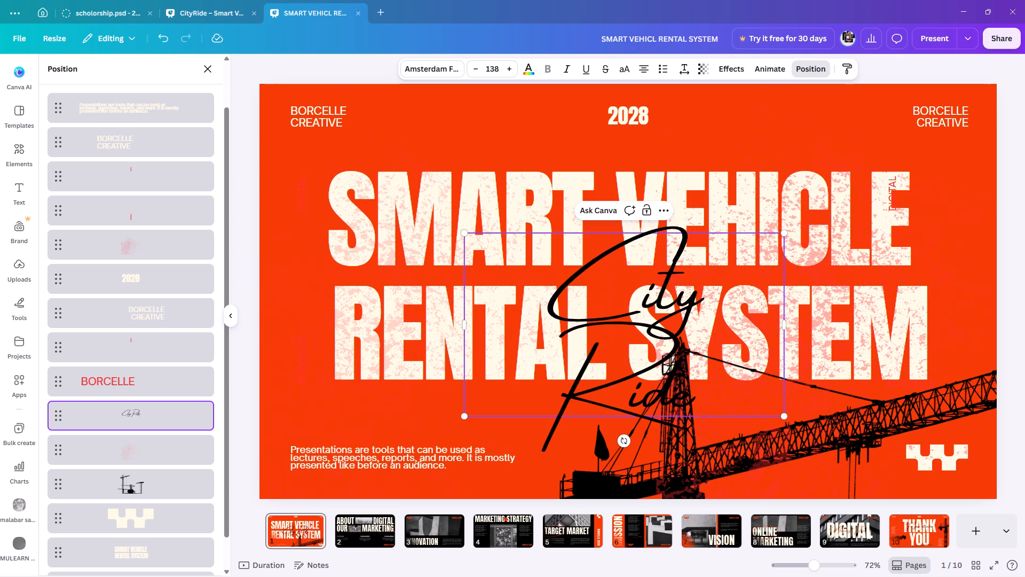
# Widen the City Ride text box so both words fit on a single line, and leave text editing.
pyautogui.moveTo(464, 325); pyautogui.dragTo(429, 322)
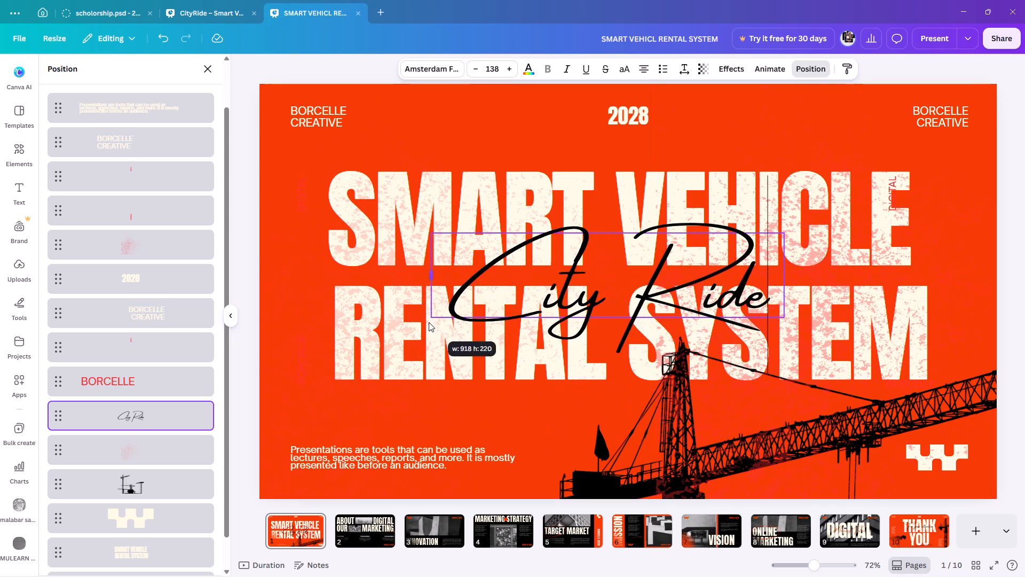
pyautogui.moveTo(429, 322); pyautogui.dragTo(419, 322)
pyautogui.moveTo(532, 282); pyautogui.dragTo(516, 274)
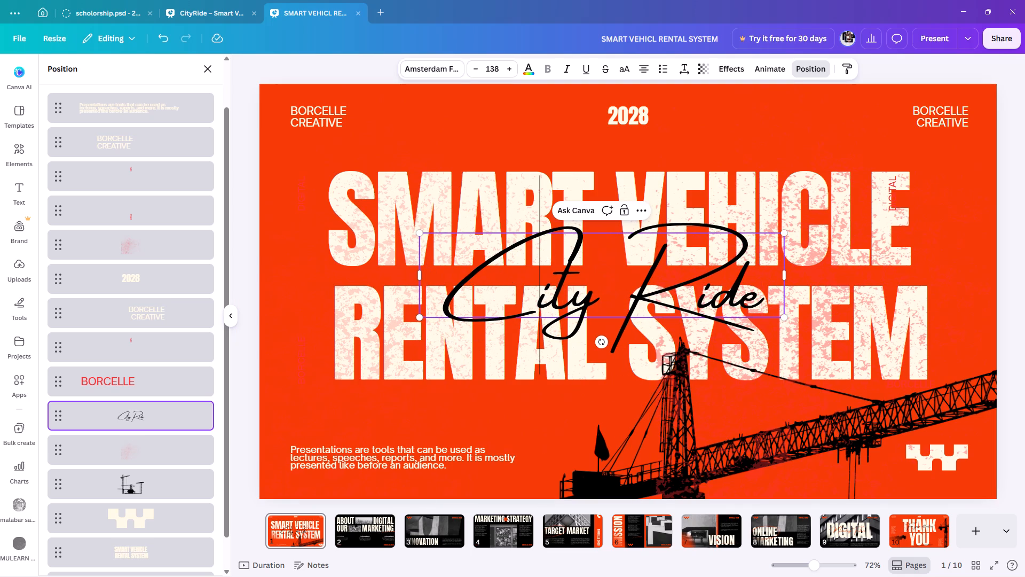
pyautogui.click(241, 157)
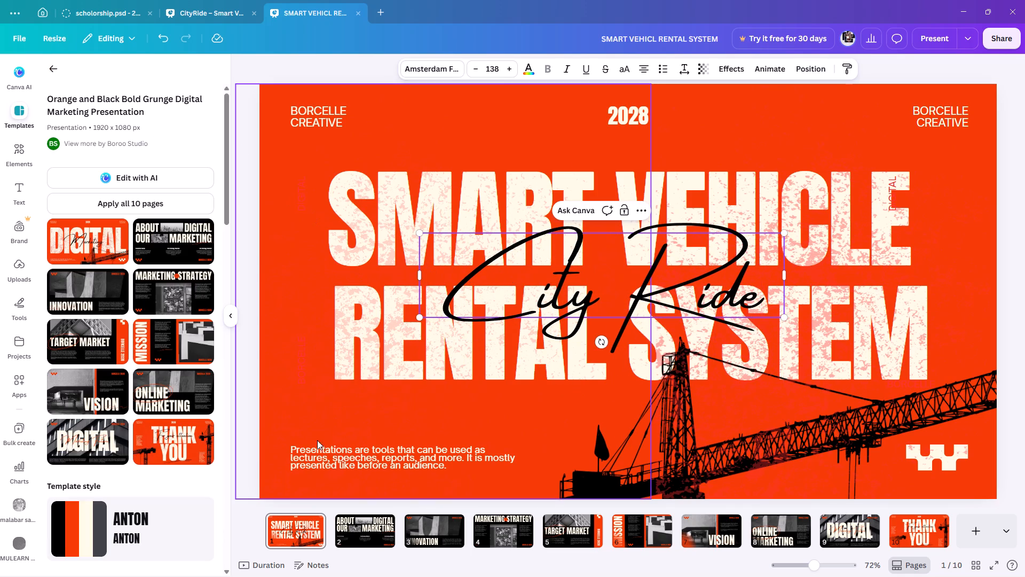
pyautogui.click(250, 528)
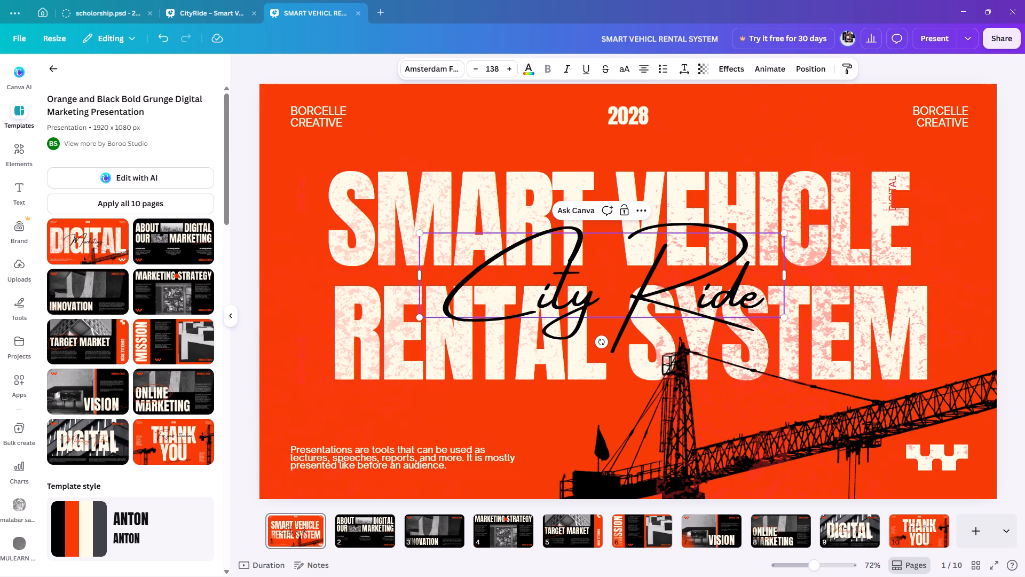
pyautogui.scroll(5, 540, 250)
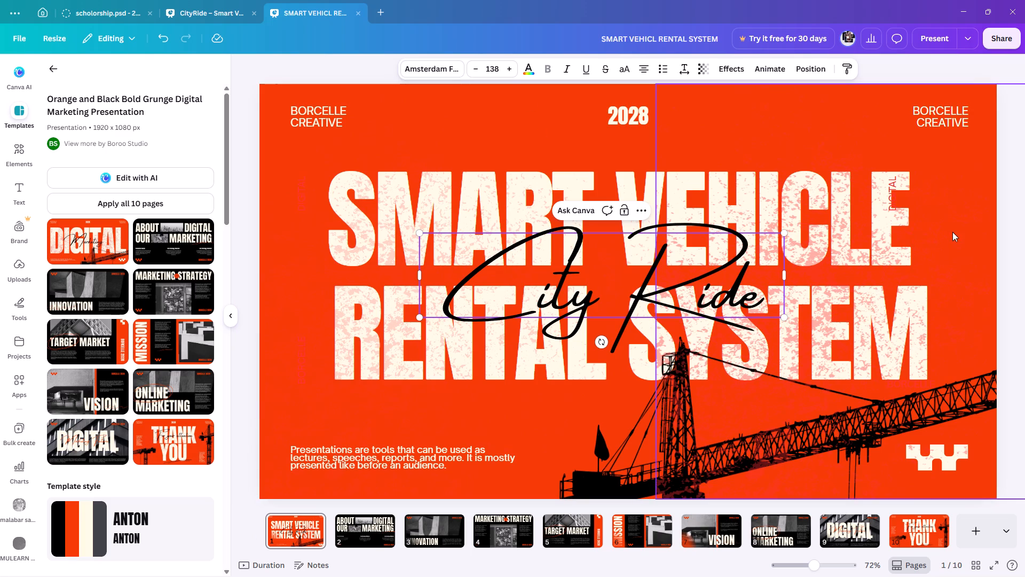
pyautogui.click(1008, 226)
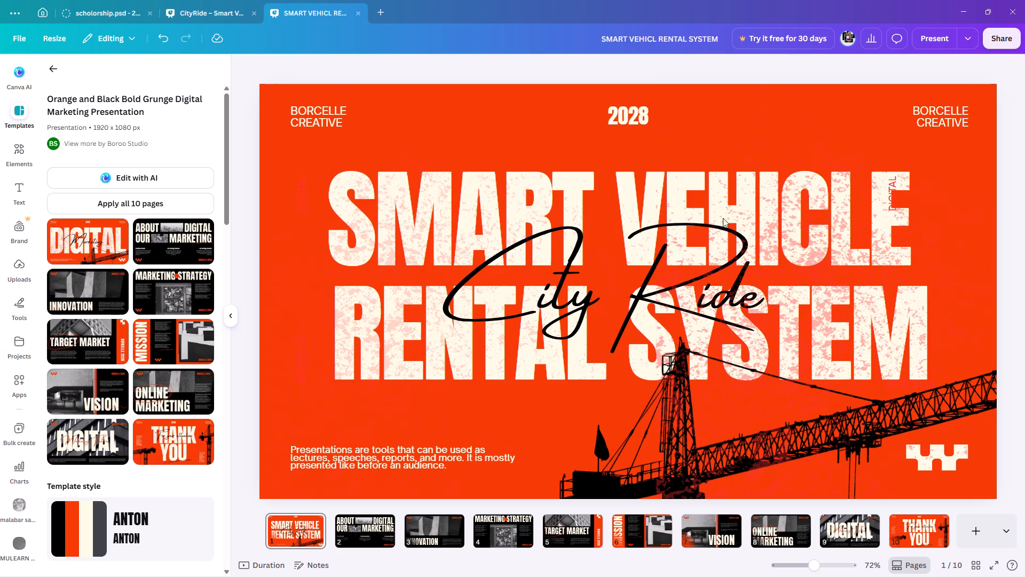
# Show the cover's layers, select the orange background layer and open its background colour choices.
pyautogui.click(438, 159)
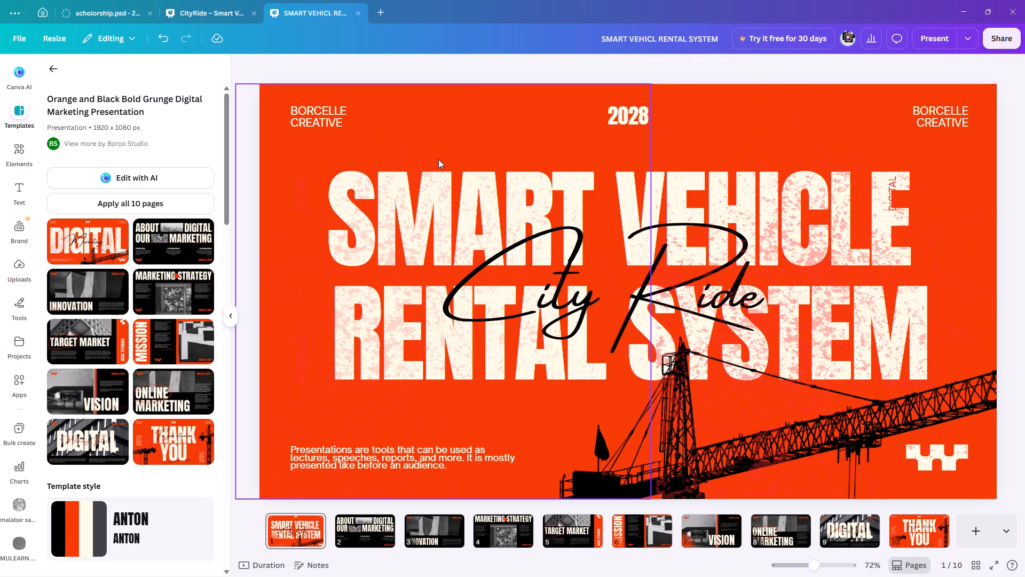
pyautogui.rightClick(728, 149)
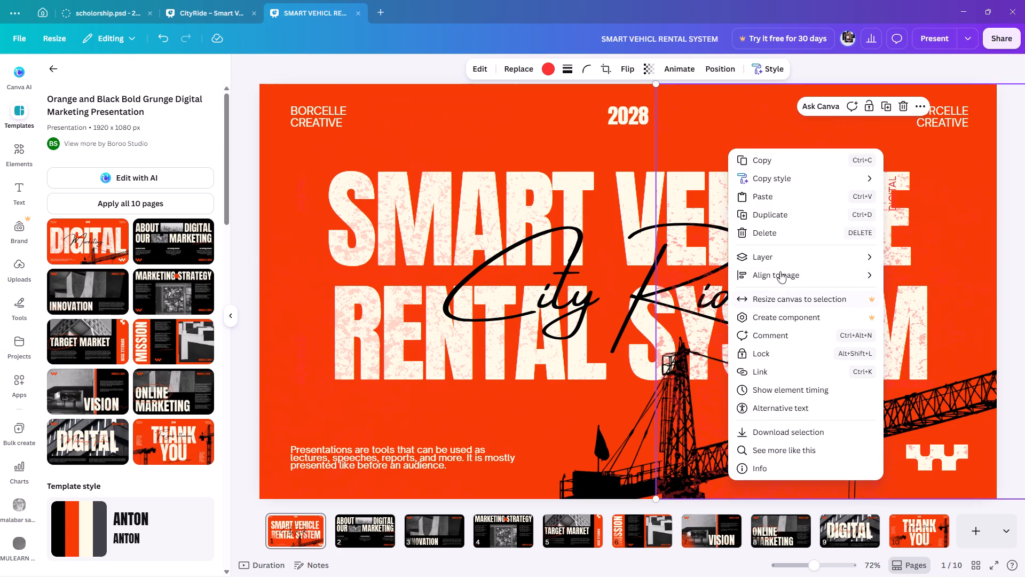
pyautogui.click(925, 335)
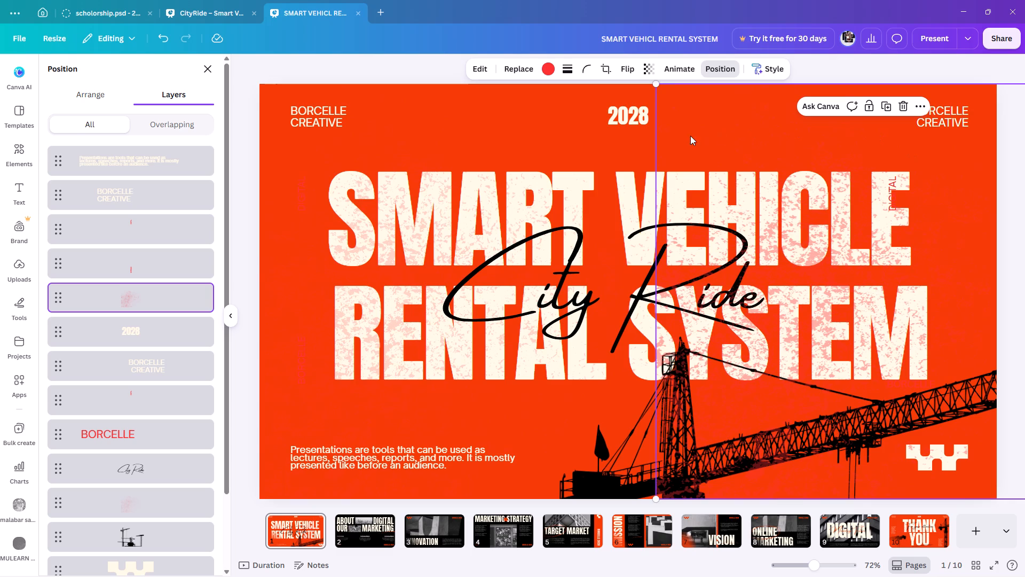
pyautogui.scroll(-13, 183, 523)
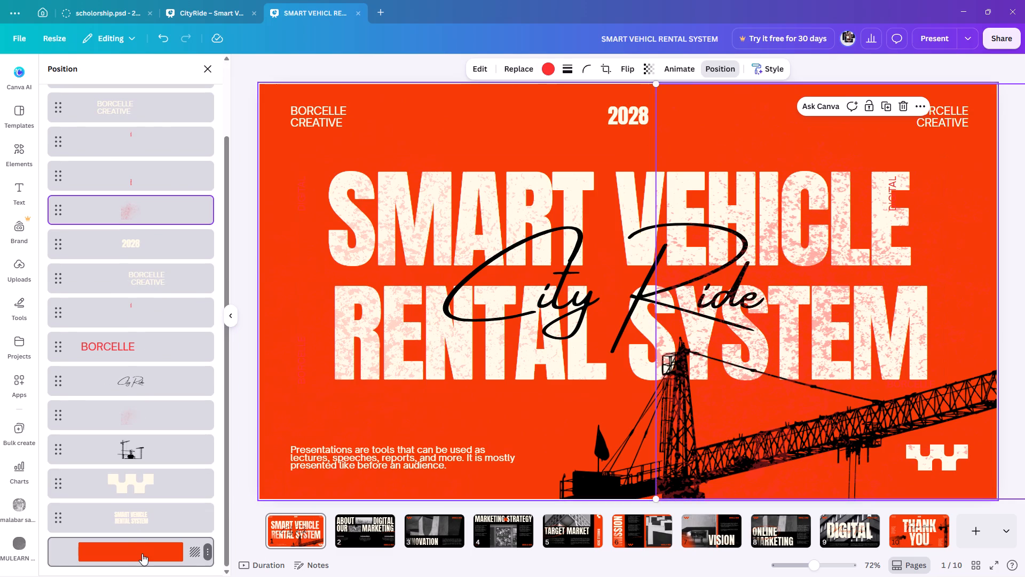
pyautogui.click(142, 553)
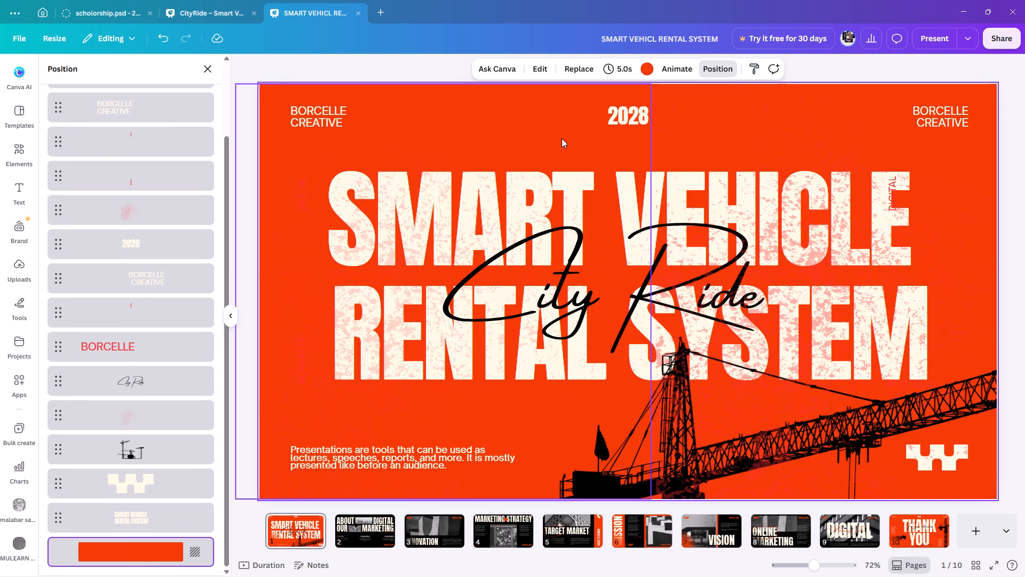
pyautogui.click(646, 63)
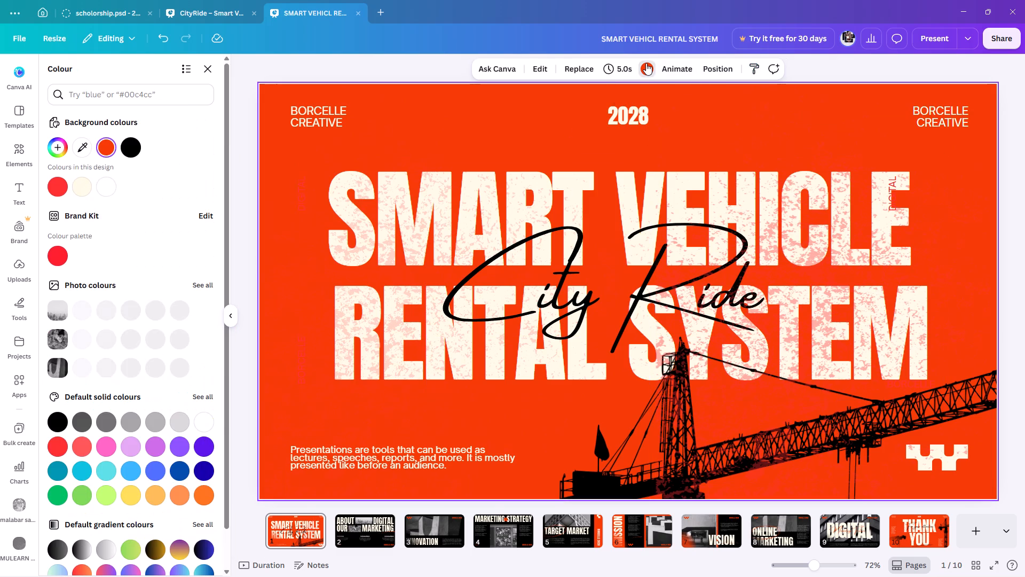
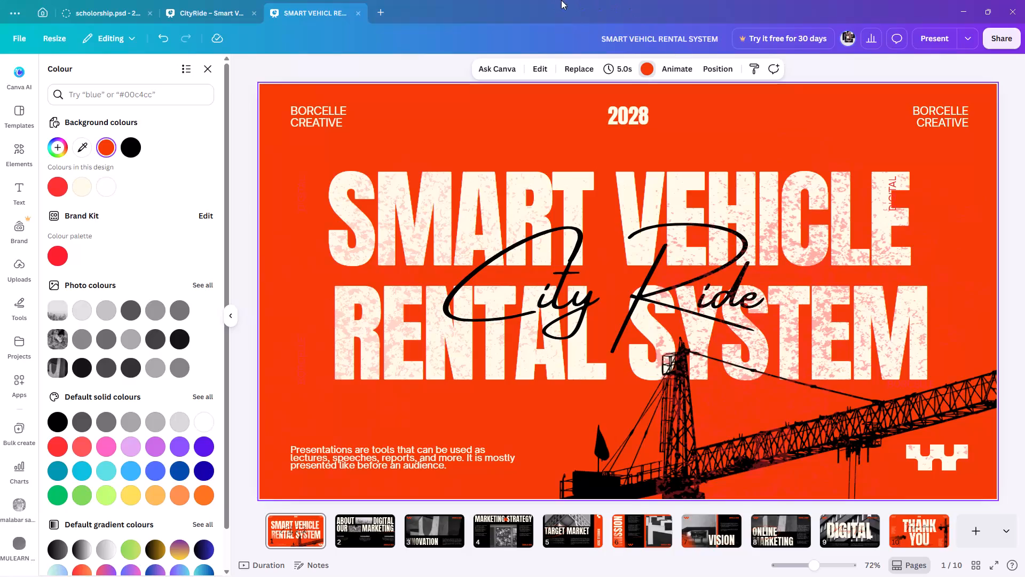
# Change the cover's orange background colour to #A35C7A and leave the colour choices.
pyautogui.click(650, 69)
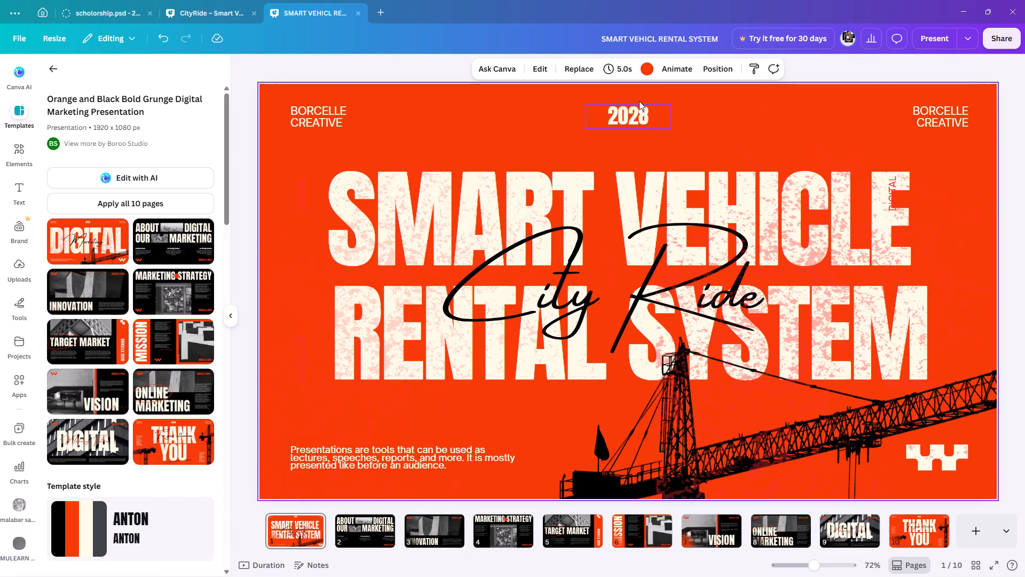
pyautogui.click(649, 65)
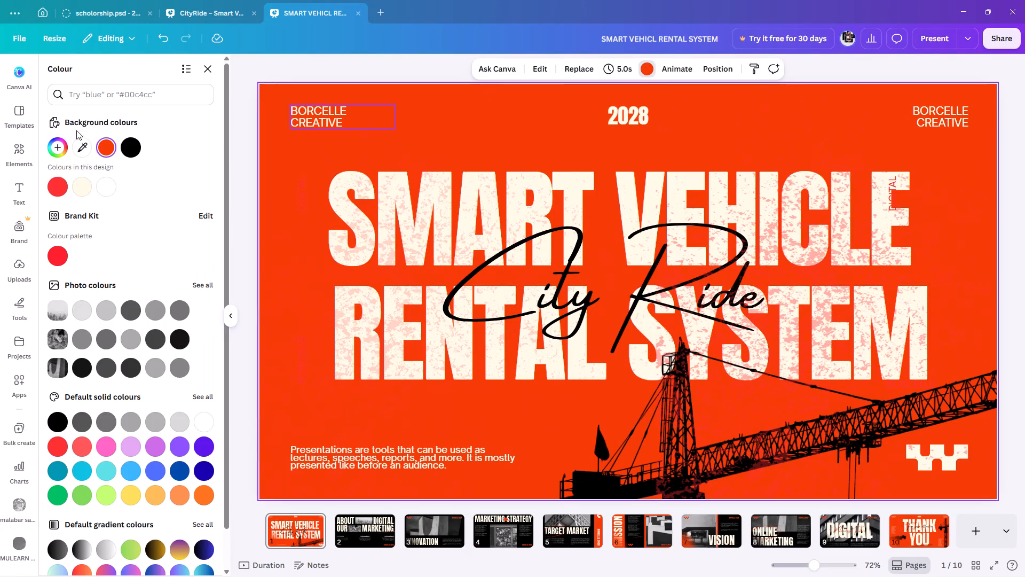
pyautogui.click(54, 145)
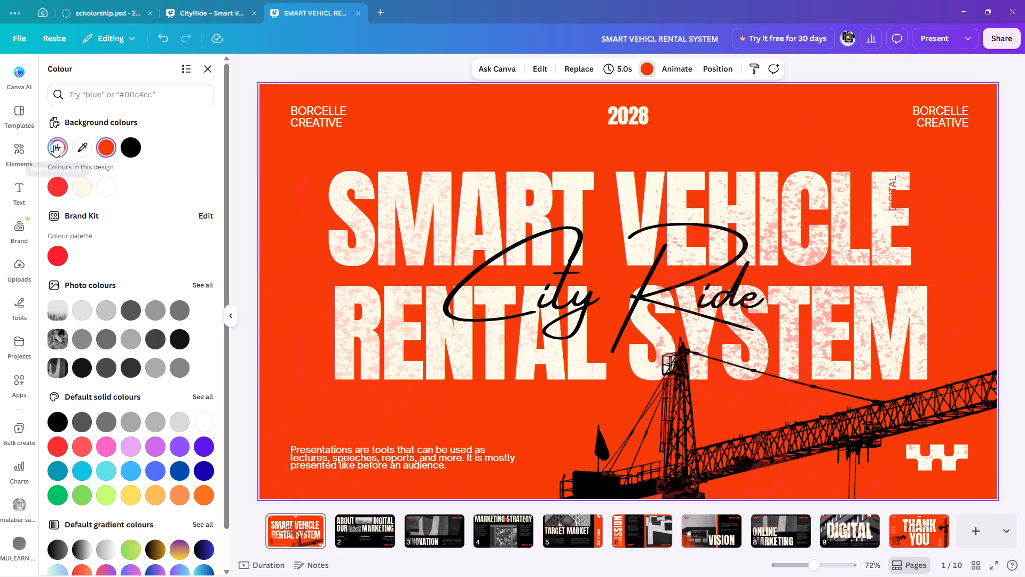
pyautogui.write('a35c')
pyautogui.press('7')
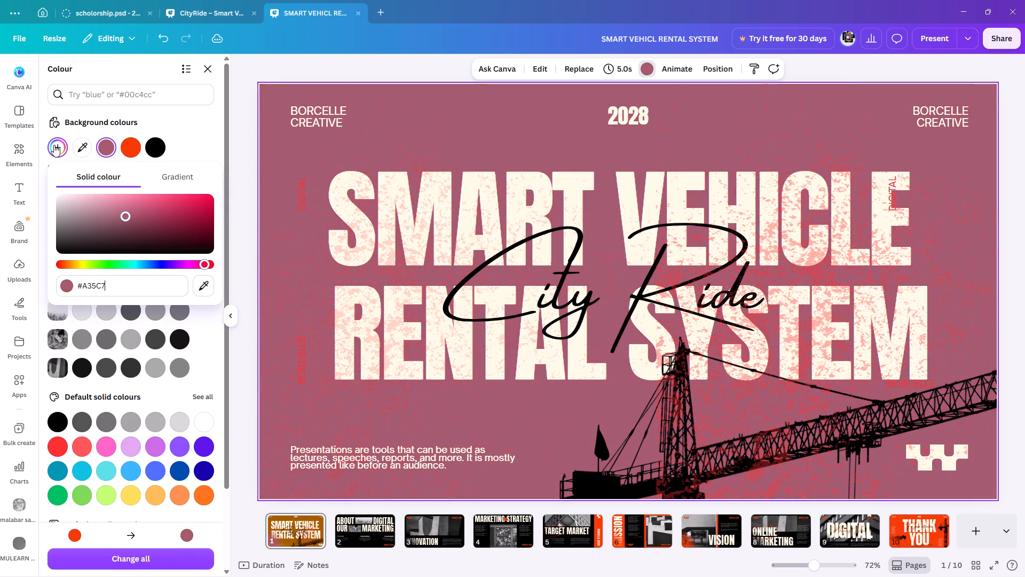
pyautogui.press('a')
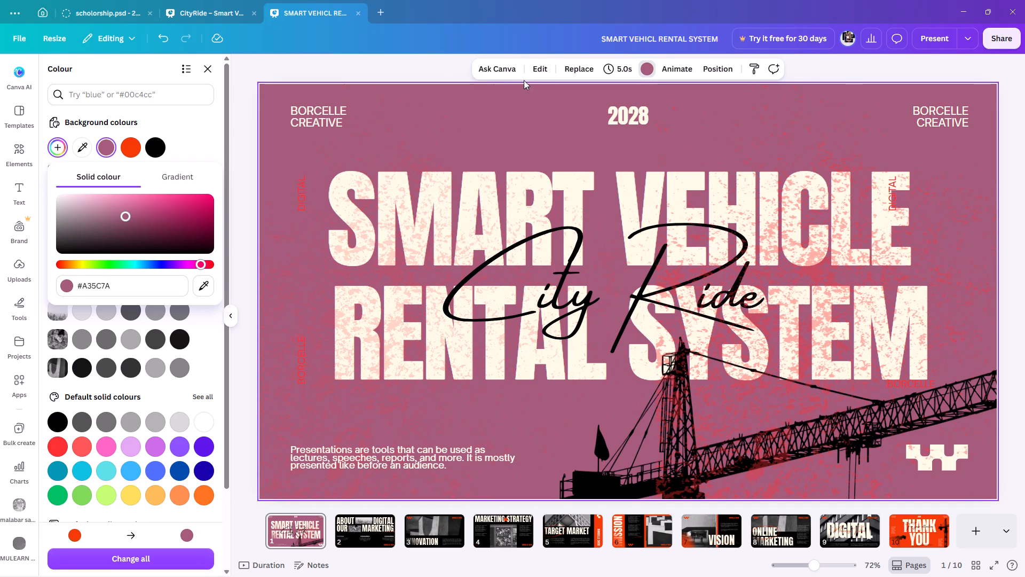
pyautogui.click(853, 73)
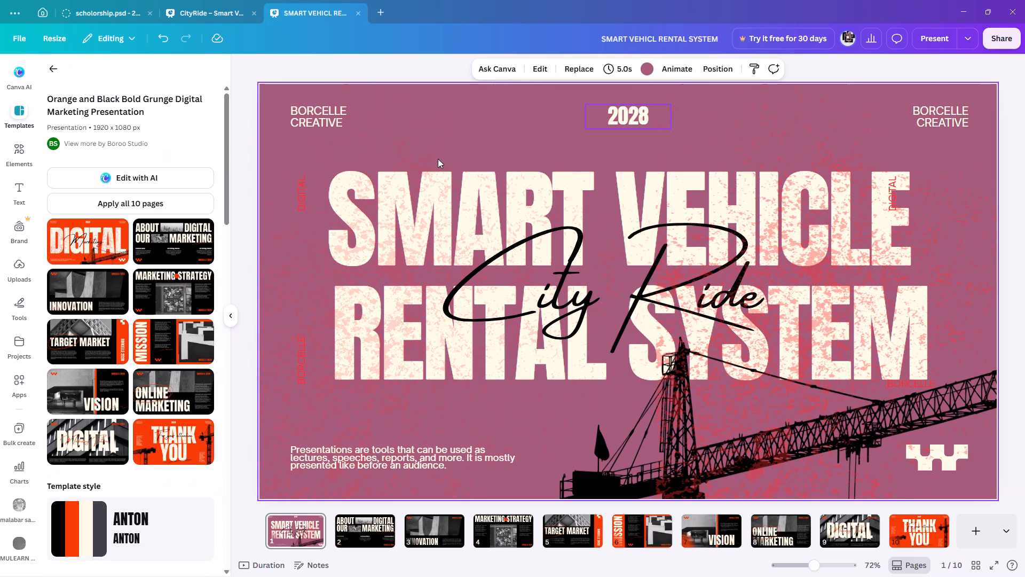
# Recolour the grunge texture over the cover's right half by sampling the mauve page background with the eyedropper.
pyautogui.rightClick(421, 138)
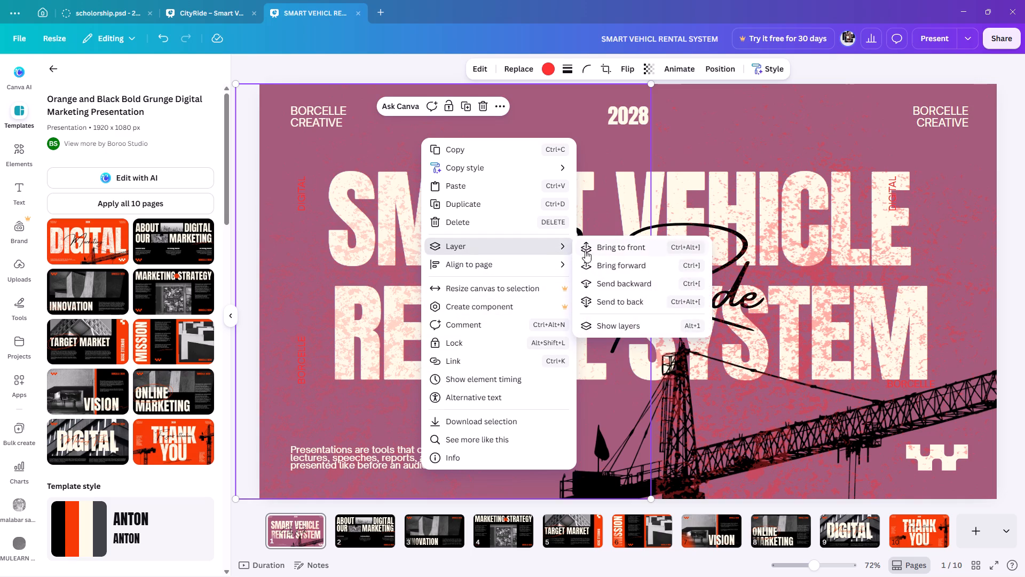
pyautogui.click(618, 323)
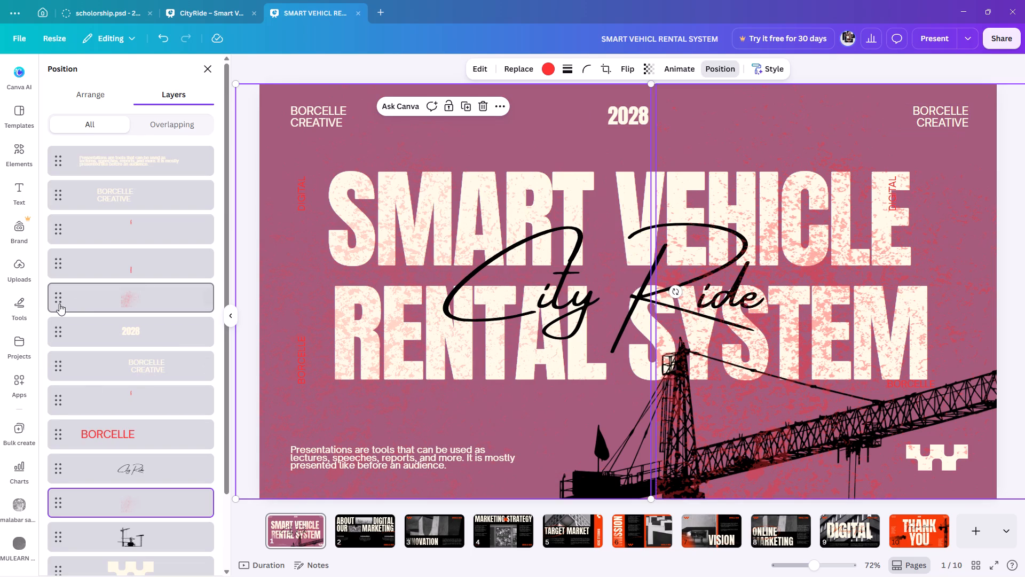
pyautogui.click(101, 301)
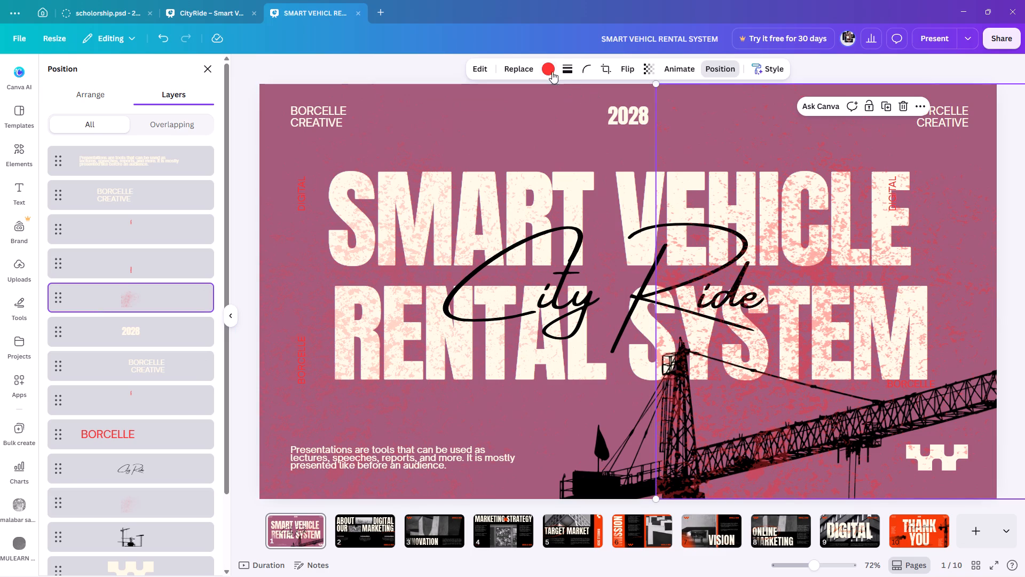
pyautogui.click(549, 70)
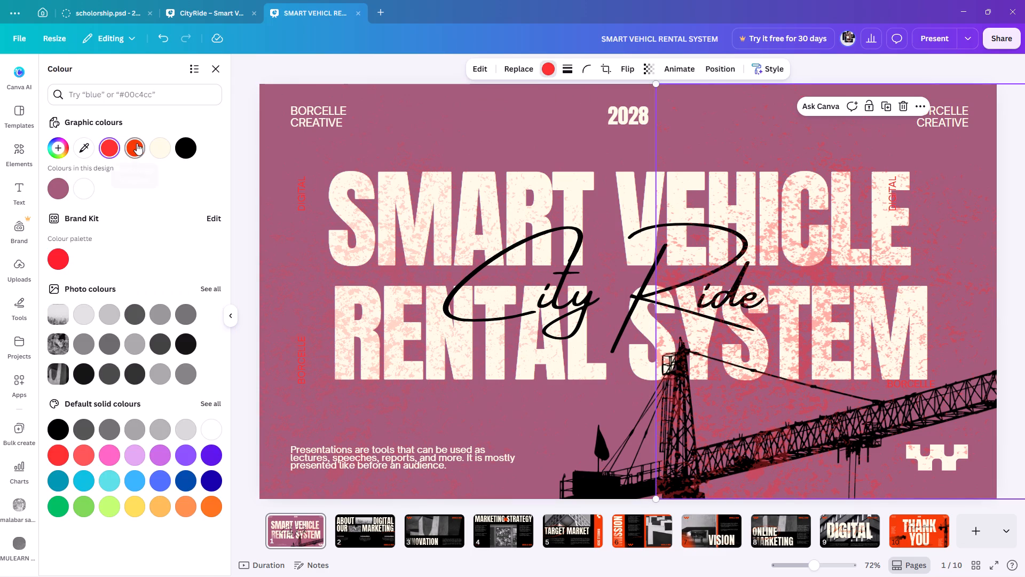
pyautogui.click(114, 145)
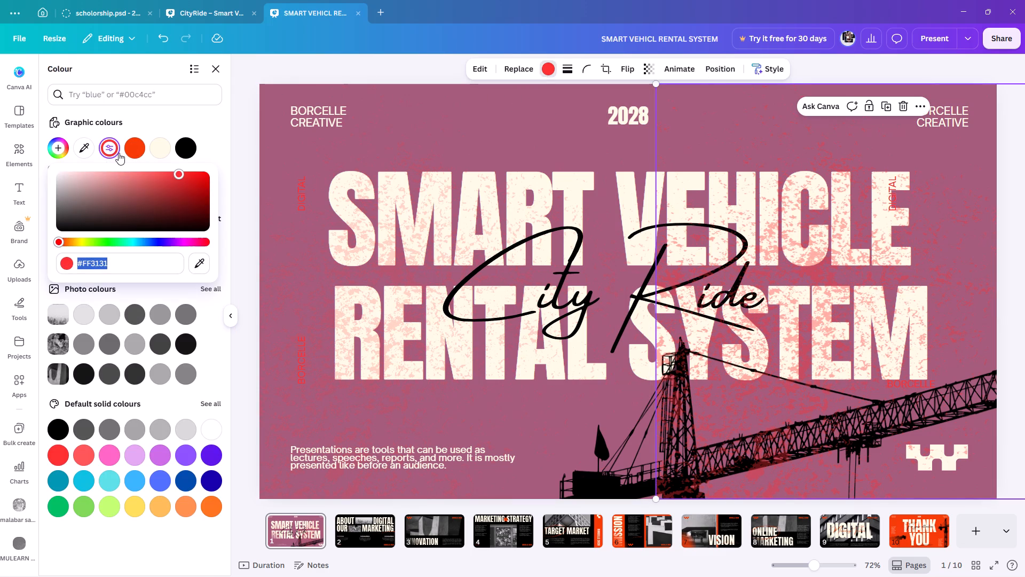
pyautogui.write('a3')
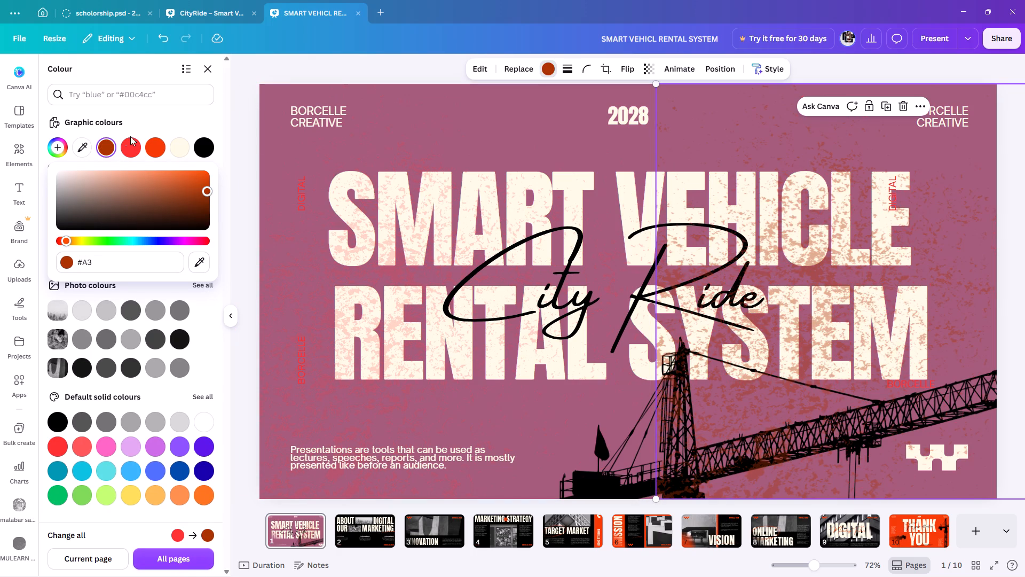
pyautogui.click(83, 146)
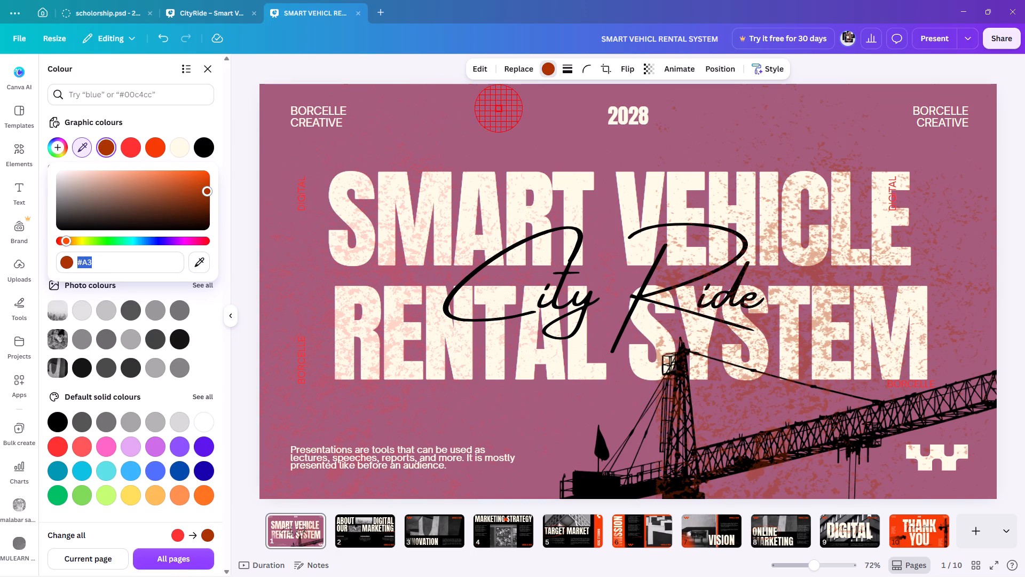
pyautogui.click(499, 108)
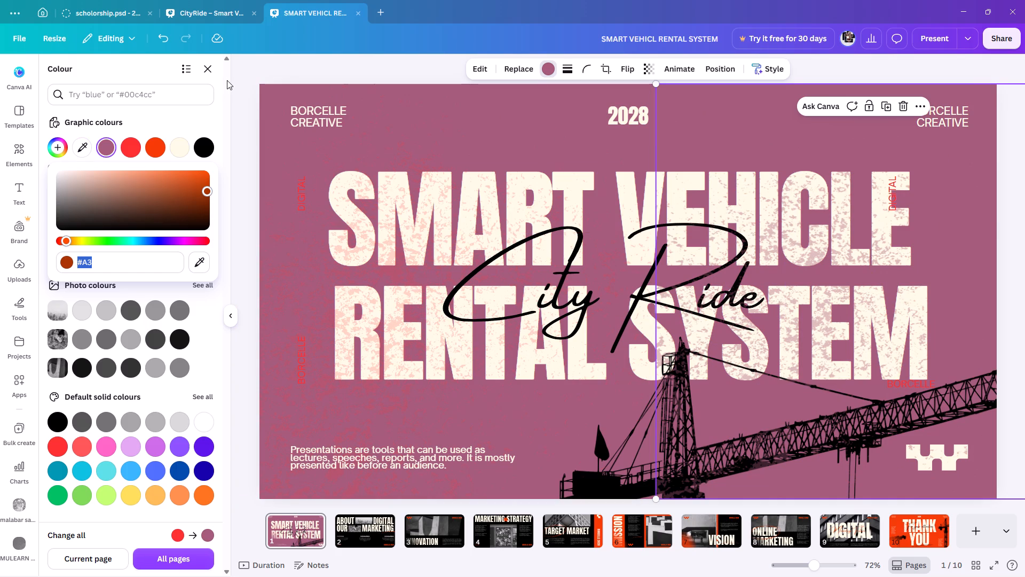
pyautogui.press('Return')
pyautogui.click(299, 77)
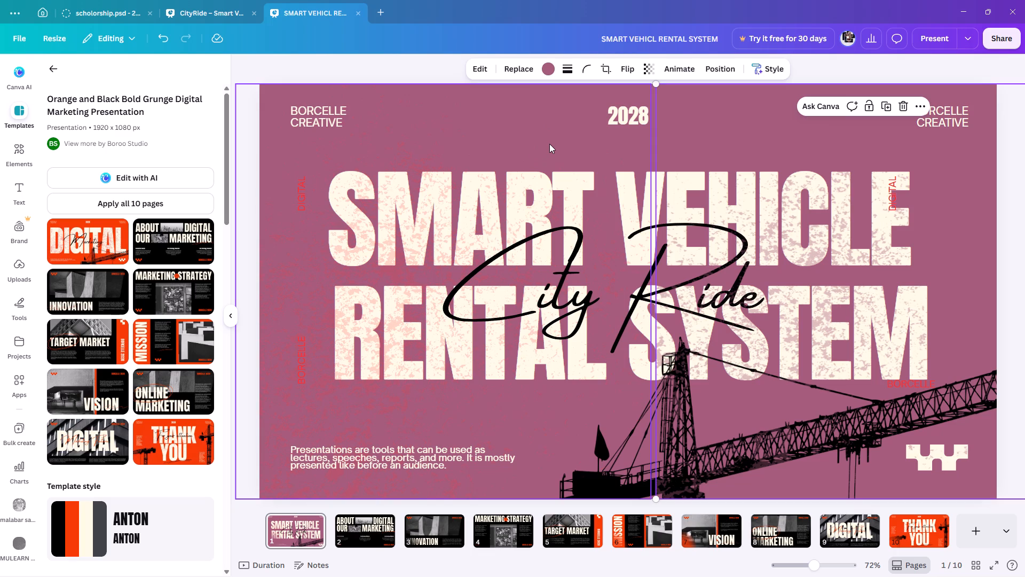
# Show the cover's layers and move the SMART VEHICLE RENTAL SYSTEM title to the top of the layer order.
pyautogui.click(302, 193)
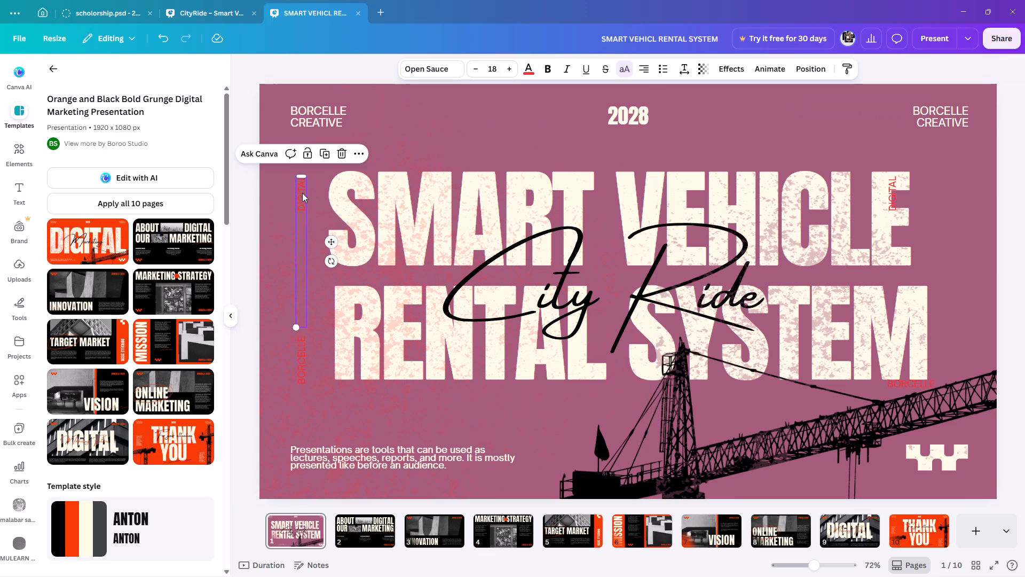
pyautogui.click(419, 238)
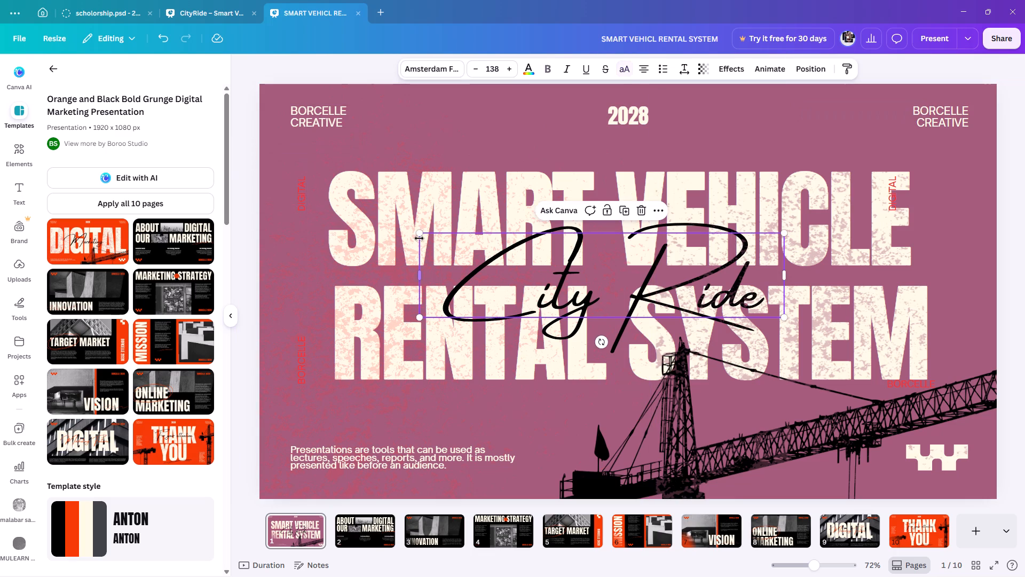
pyautogui.click(401, 209)
pyautogui.rightClick(411, 138)
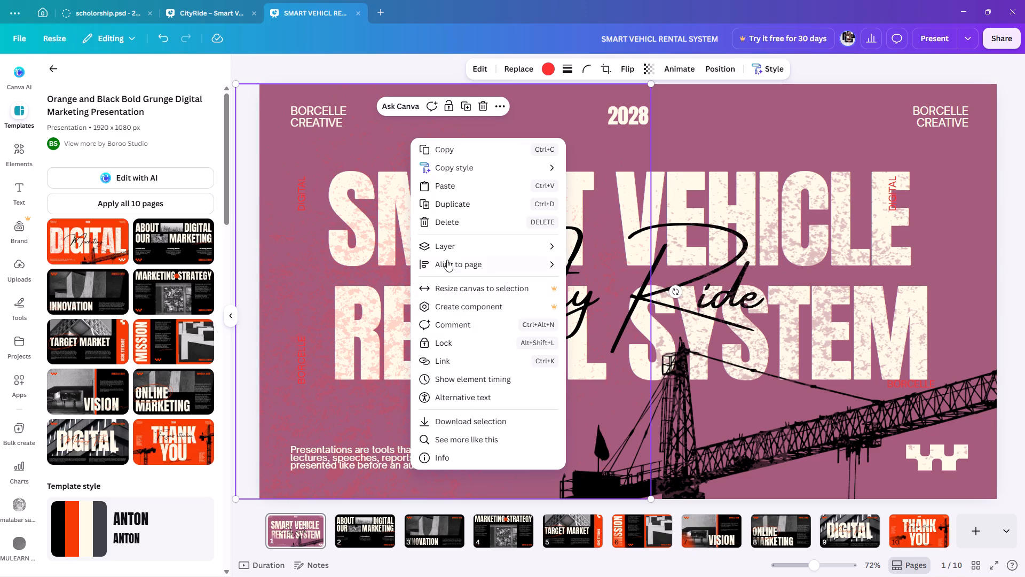
pyautogui.click(606, 330)
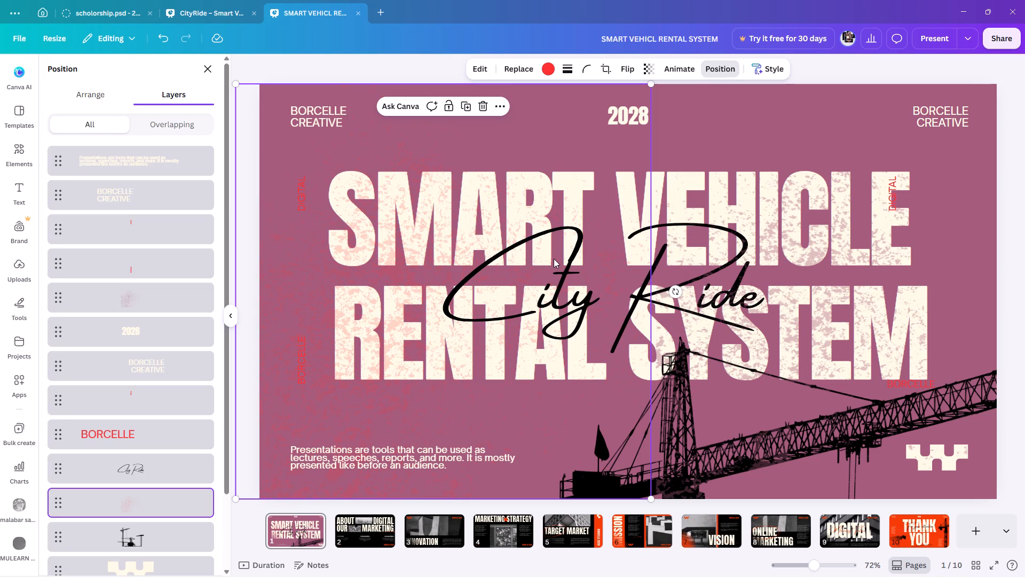
pyautogui.scroll(-8, 194, 436)
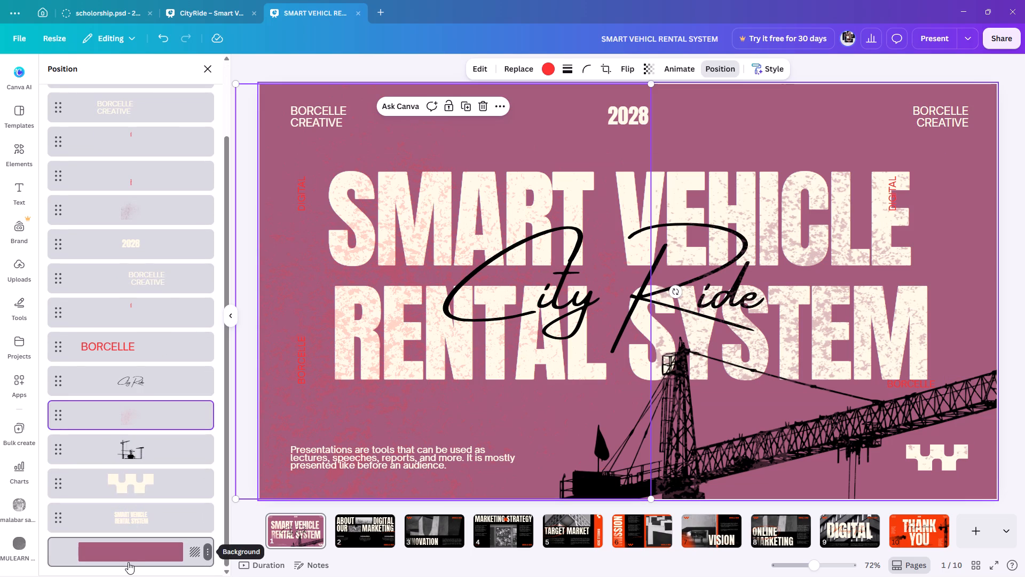
pyautogui.click(135, 517)
pyautogui.moveTo(135, 517); pyautogui.dragTo(135, 358)
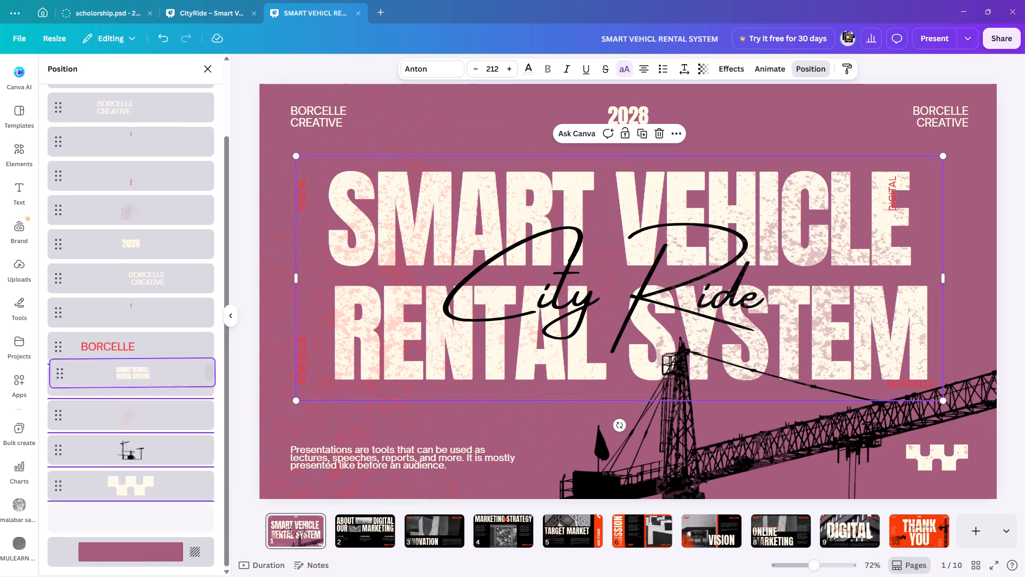
pyautogui.moveTo(135, 358); pyautogui.dragTo(136, 144)
# Widen the SMART VEHICLE RENTAL SYSTEM text box, enlarge the title to size 238 and reposition it across the page's centre.
pyautogui.moveTo(294, 270); pyautogui.dragTo(293, 270)
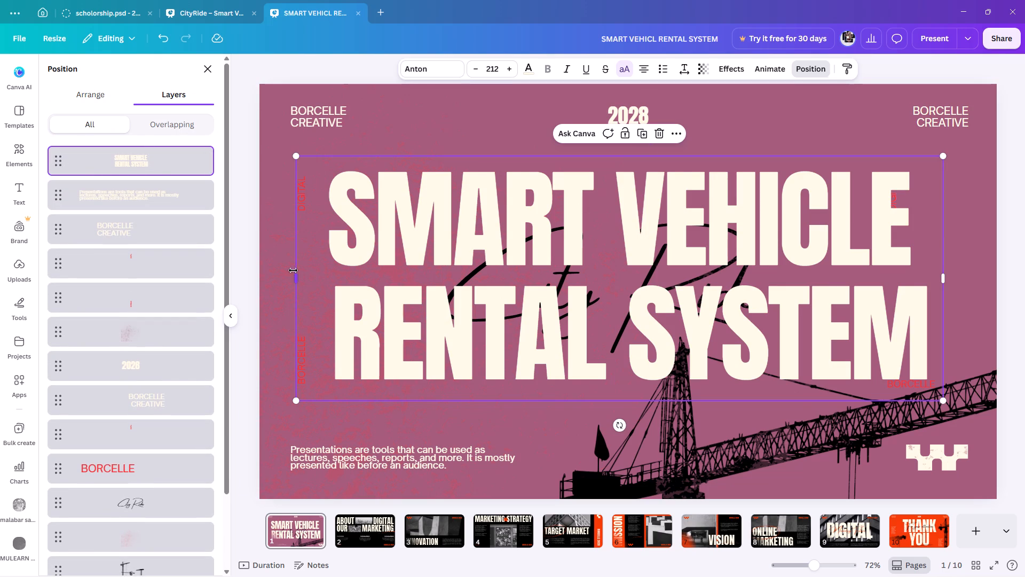
pyautogui.moveTo(293, 270); pyautogui.dragTo(210, 277)
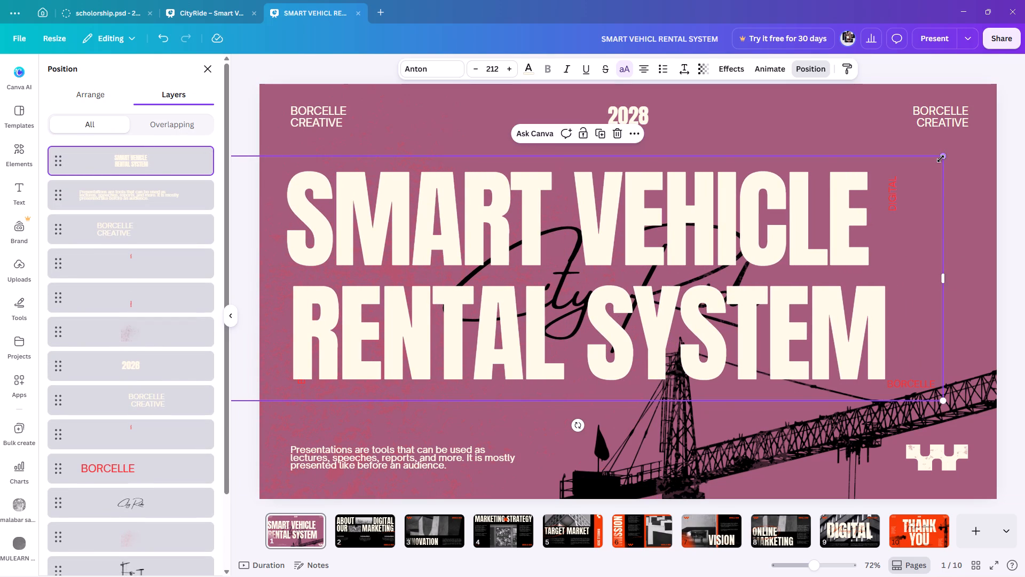
pyautogui.moveTo(941, 153); pyautogui.dragTo(1024, 111)
pyautogui.moveTo(913, 233); pyautogui.dragTo(903, 255)
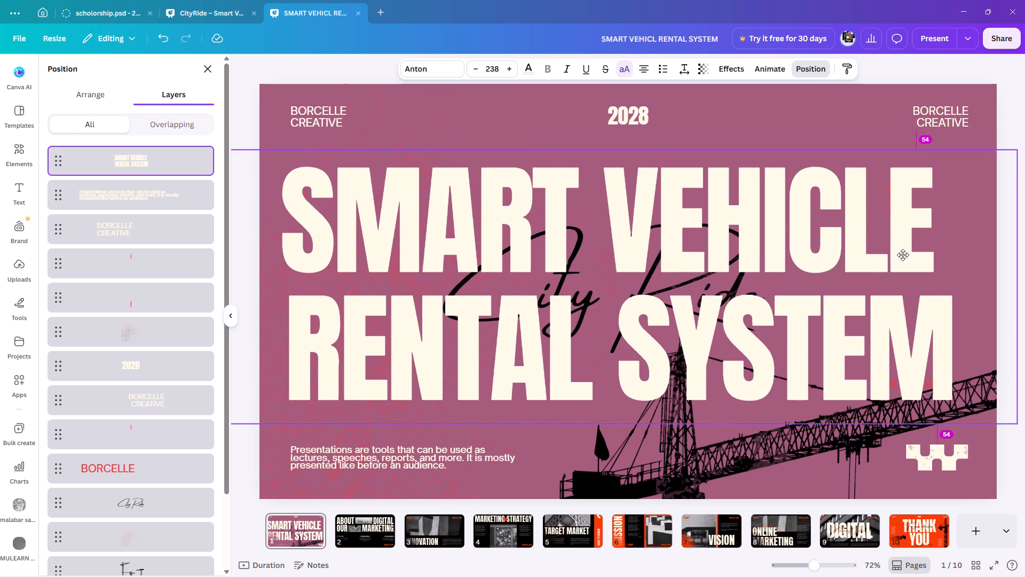
pyautogui.moveTo(903, 255); pyautogui.dragTo(903, 261)
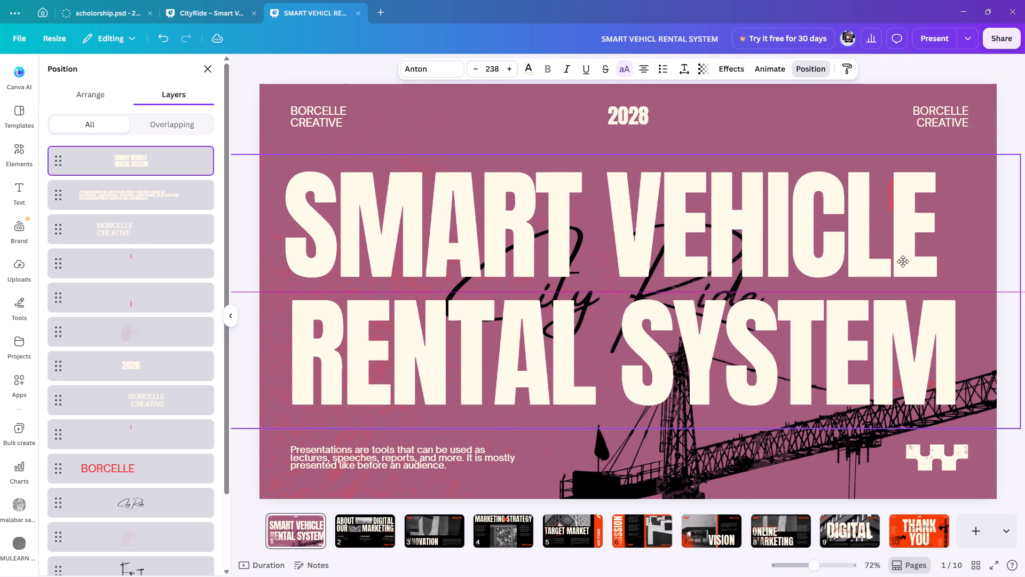
pyautogui.moveTo(903, 261); pyautogui.dragTo(904, 262)
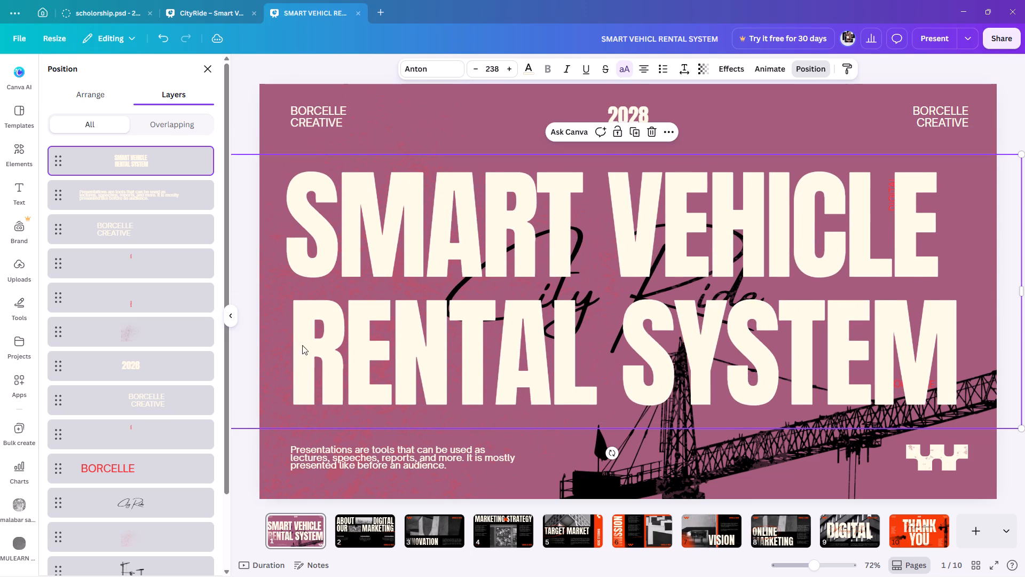
# Move the SMART VEHICLE RENTAL SYSTEM title back down the layer order to just above the background.
pyautogui.moveTo(157, 165); pyautogui.dragTo(156, 437)
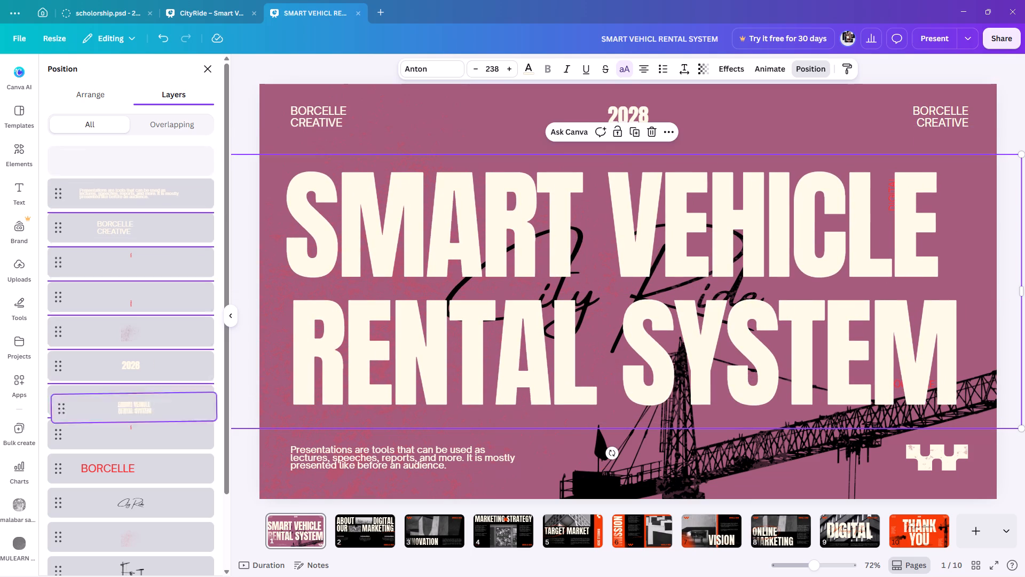
pyautogui.moveTo(156, 437); pyautogui.dragTo(147, 534)
# Select the crane silhouette layer and enter an elements search term, replacing car with eicle.
pyautogui.scroll(-15, 156, 443)
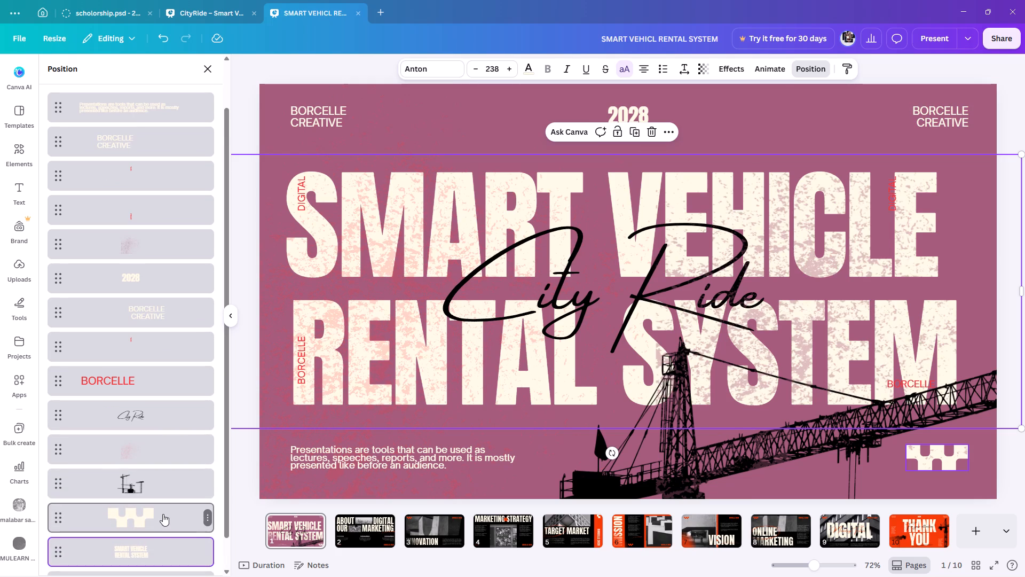
pyautogui.scroll(-5, 163, 513)
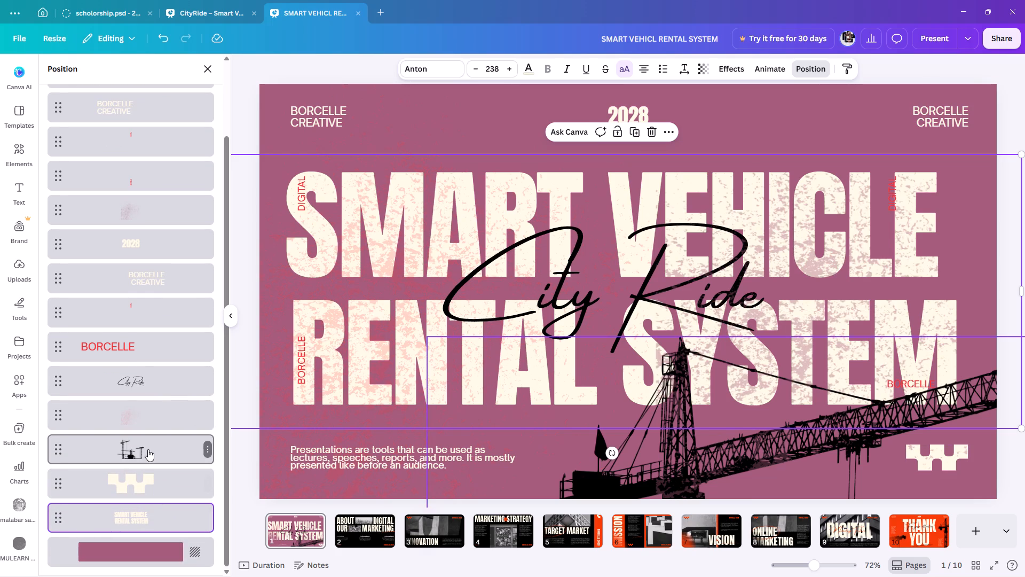
pyautogui.click(148, 449)
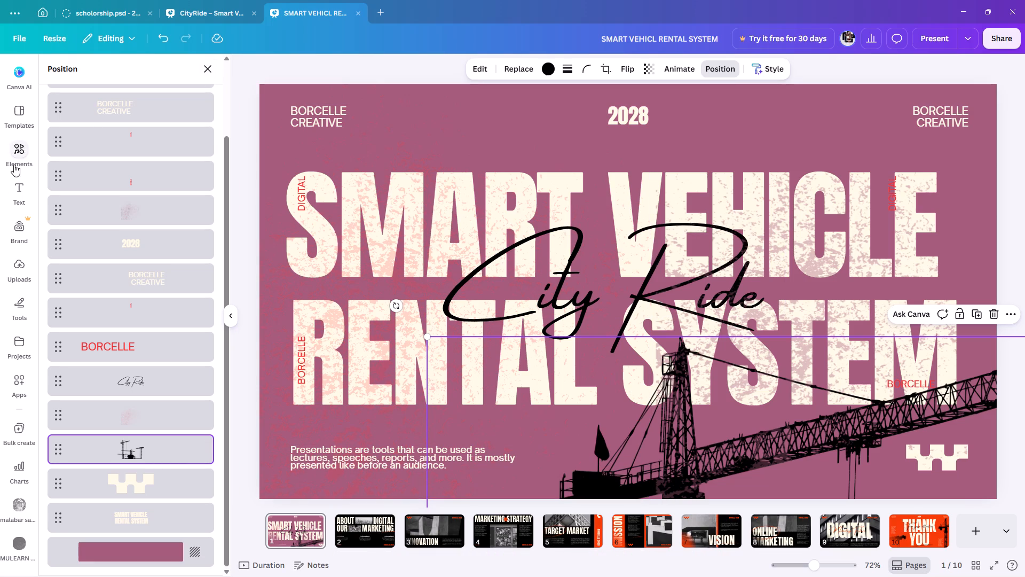
pyautogui.click(20, 146)
pyautogui.click(137, 77)
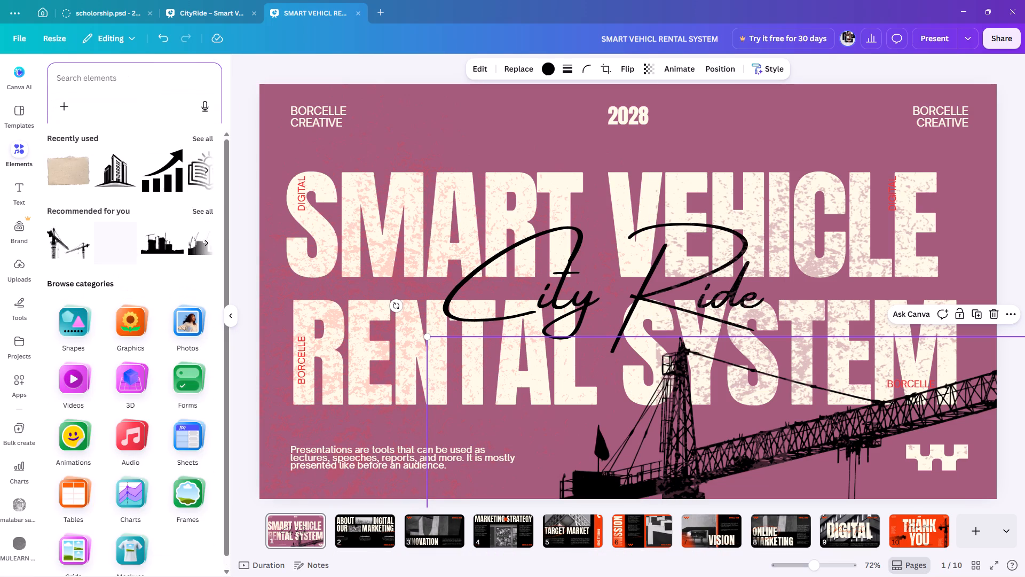
pyautogui.write('car')
pyautogui.press('BackSpace')
pyautogui.press('BackSpace')
pyautogui.press('BackSpace')
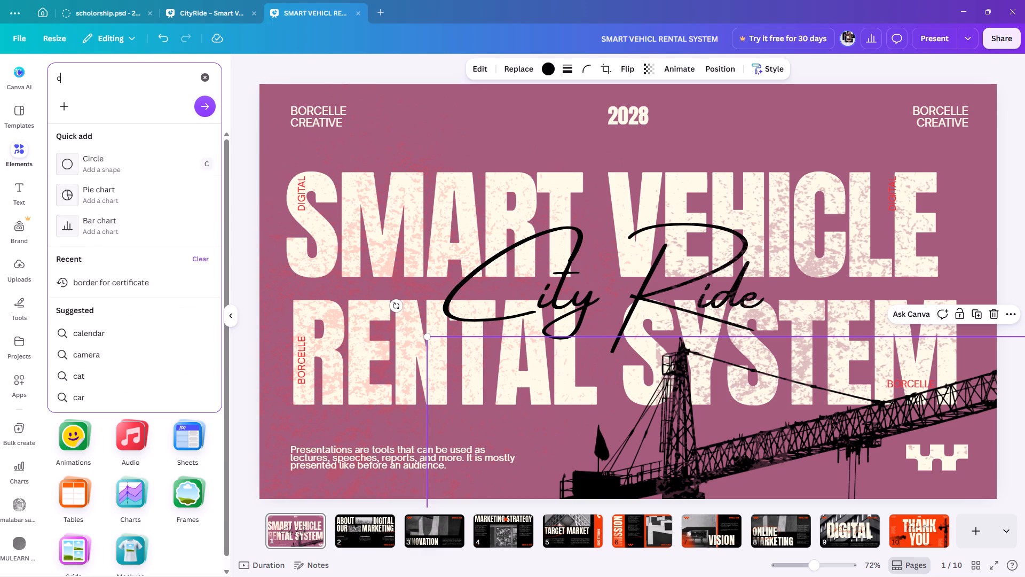
pyautogui.press('BackSpace')
pyautogui.write('eicle')
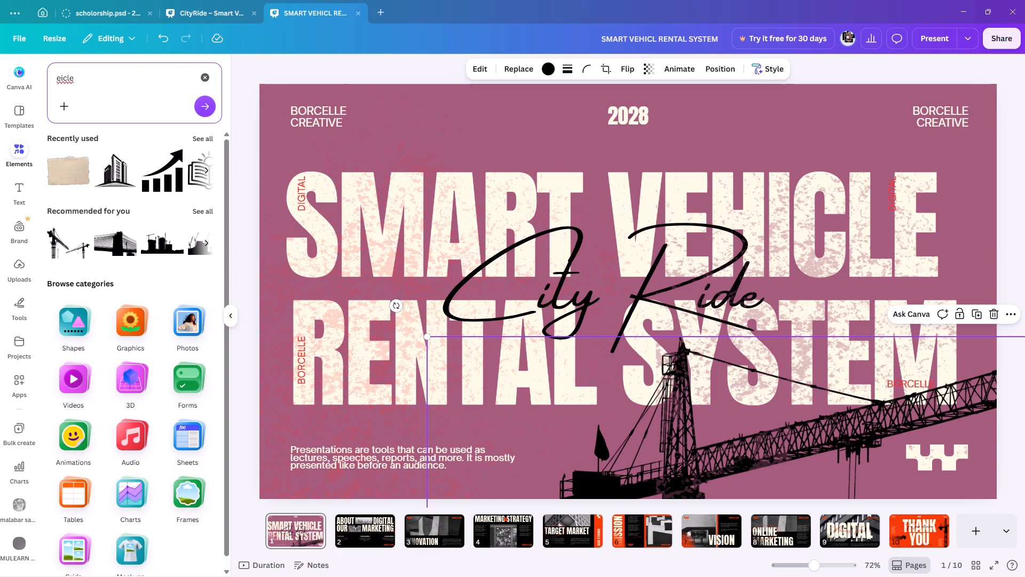
# Browse the full set of recommended graphics for something that suits the vehicle rental cover.
pyautogui.click(203, 210)
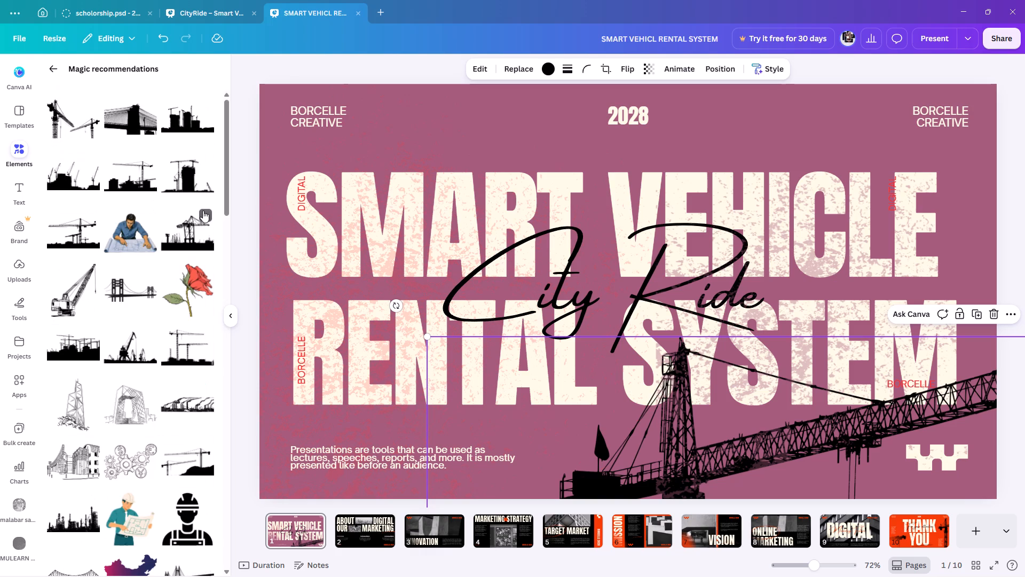
pyautogui.scroll(-8, 203, 210)
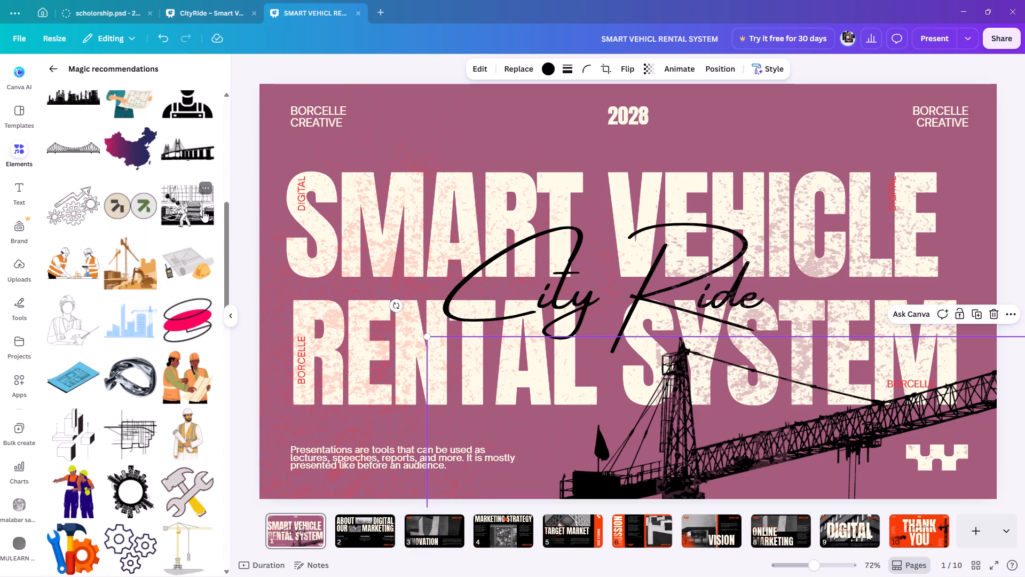
pyautogui.scroll(-10, 203, 210)
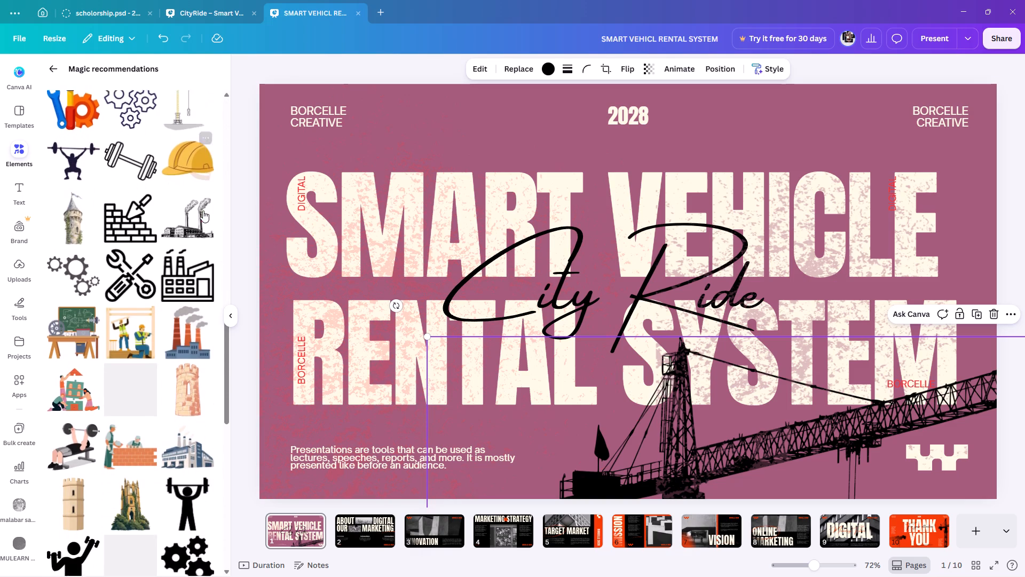
pyautogui.scroll(-3, 203, 210)
pyautogui.scroll(-5, 141, 211)
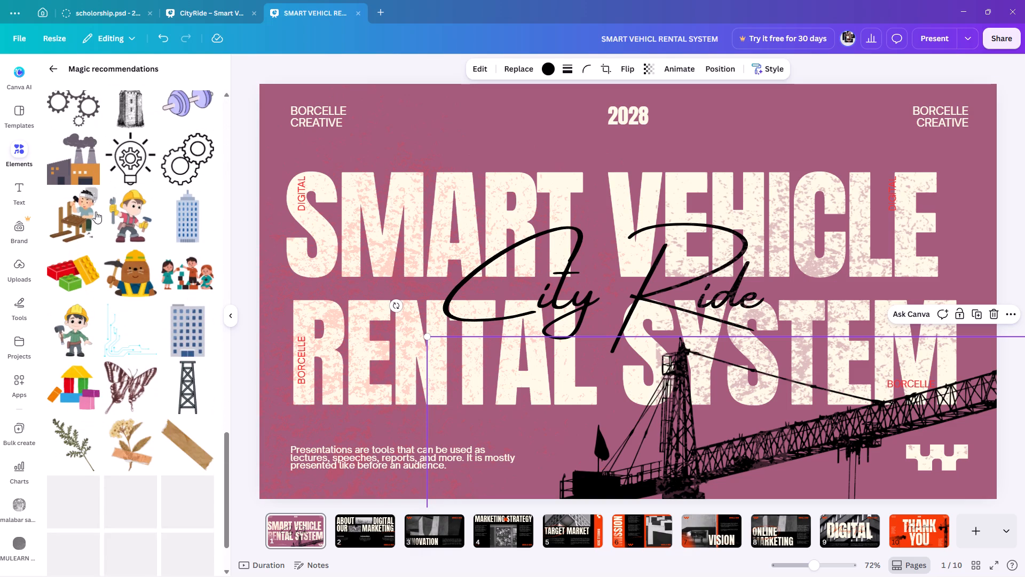
pyautogui.scroll(-6, 96, 212)
pyautogui.scroll(9, 97, 97)
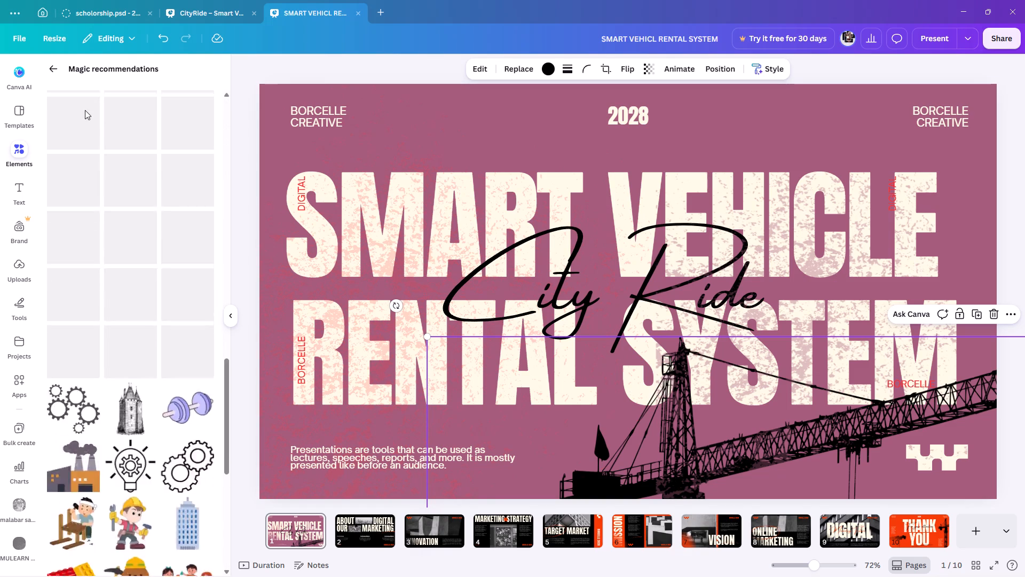
pyautogui.scroll(12, 85, 110)
pyautogui.click(54, 68)
pyautogui.scroll(4, 113, 90)
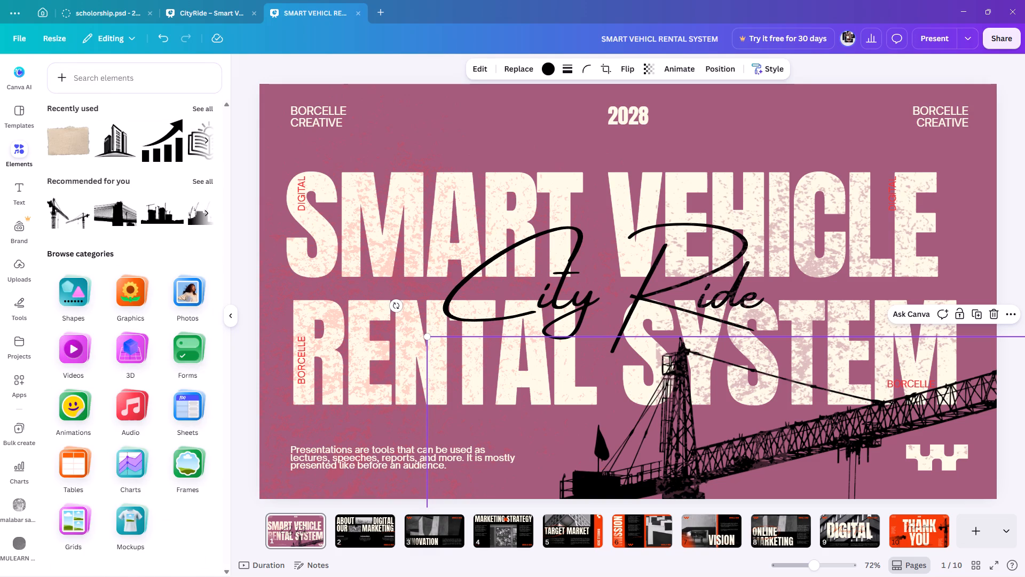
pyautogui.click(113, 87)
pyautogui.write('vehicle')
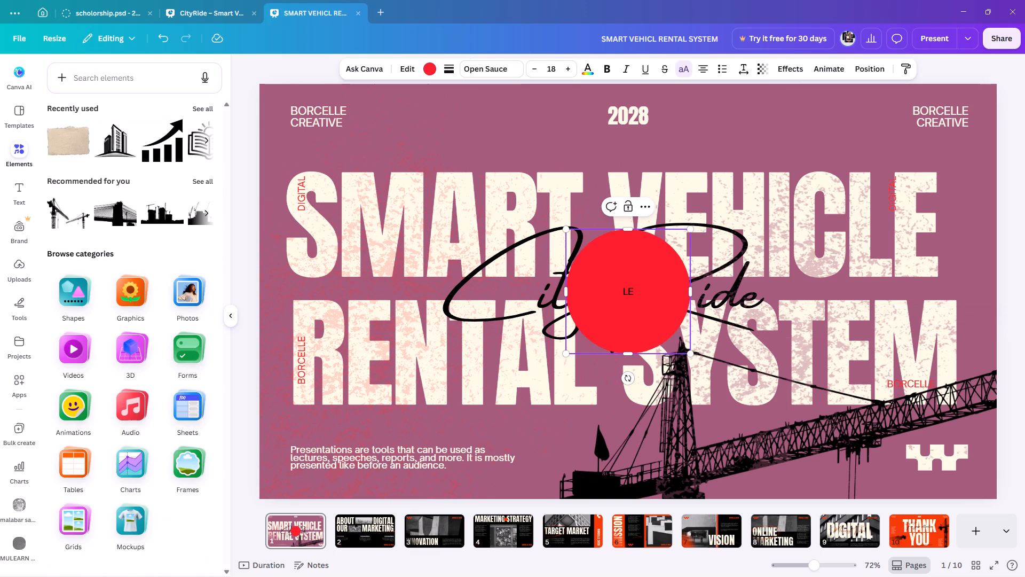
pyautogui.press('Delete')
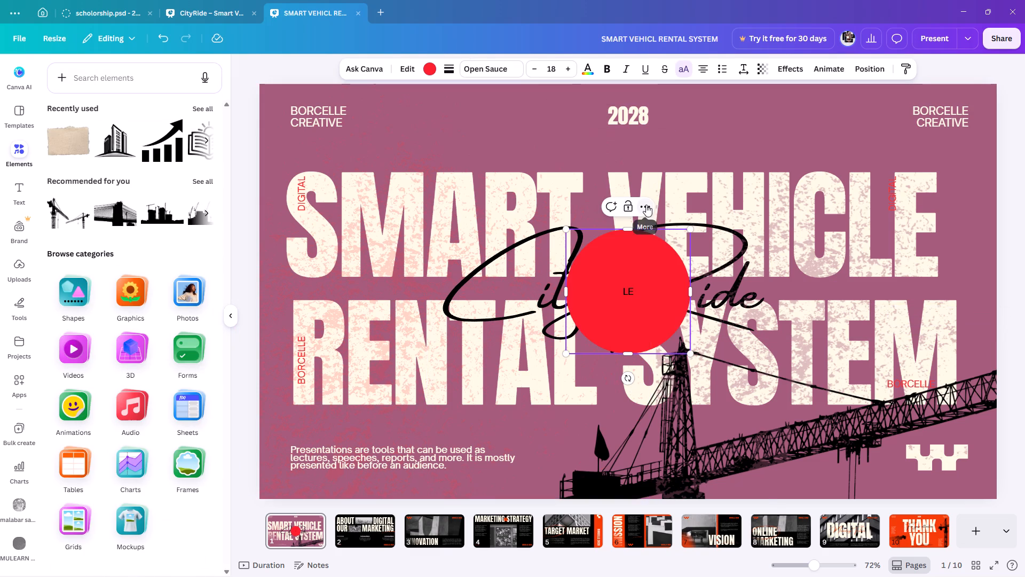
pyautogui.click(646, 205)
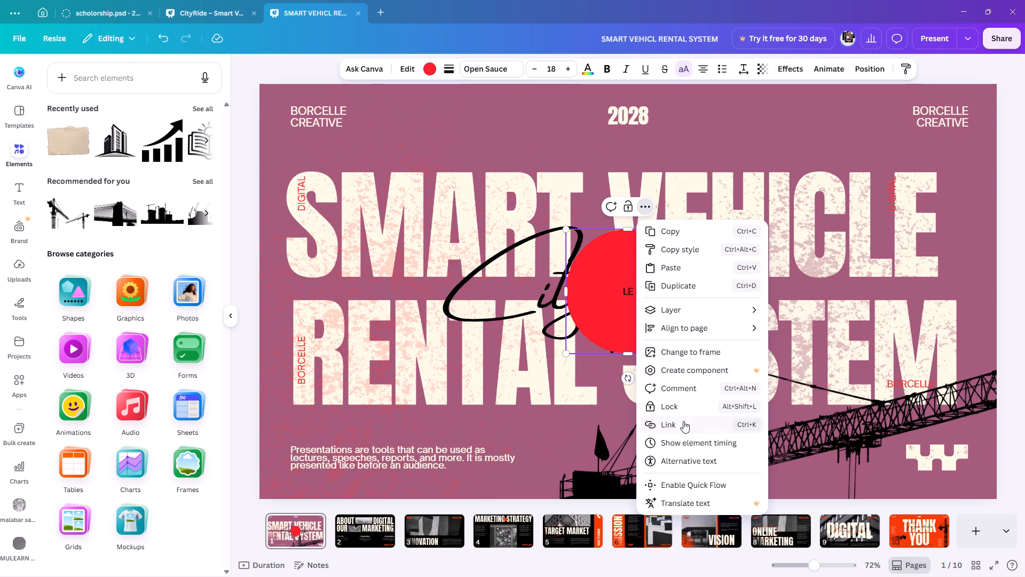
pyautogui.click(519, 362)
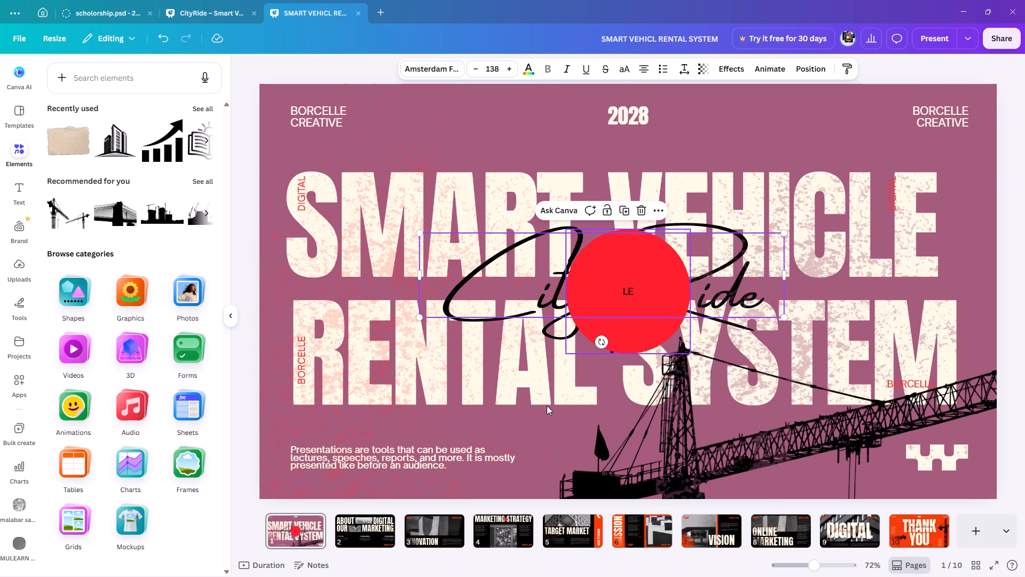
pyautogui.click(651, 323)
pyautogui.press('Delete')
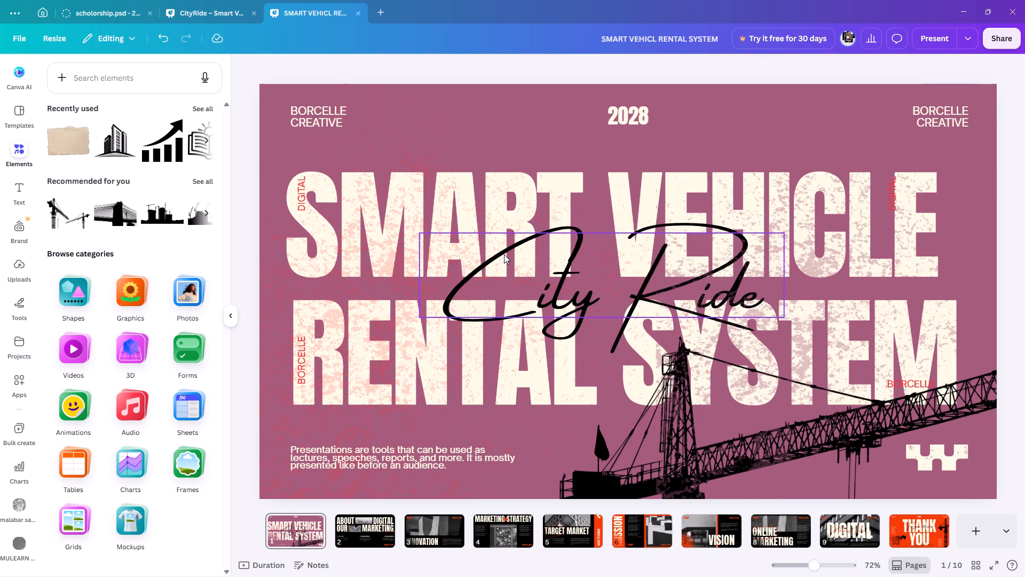
# Search the elements library for vehicle and show all of the graphics results.
pyautogui.click(111, 76)
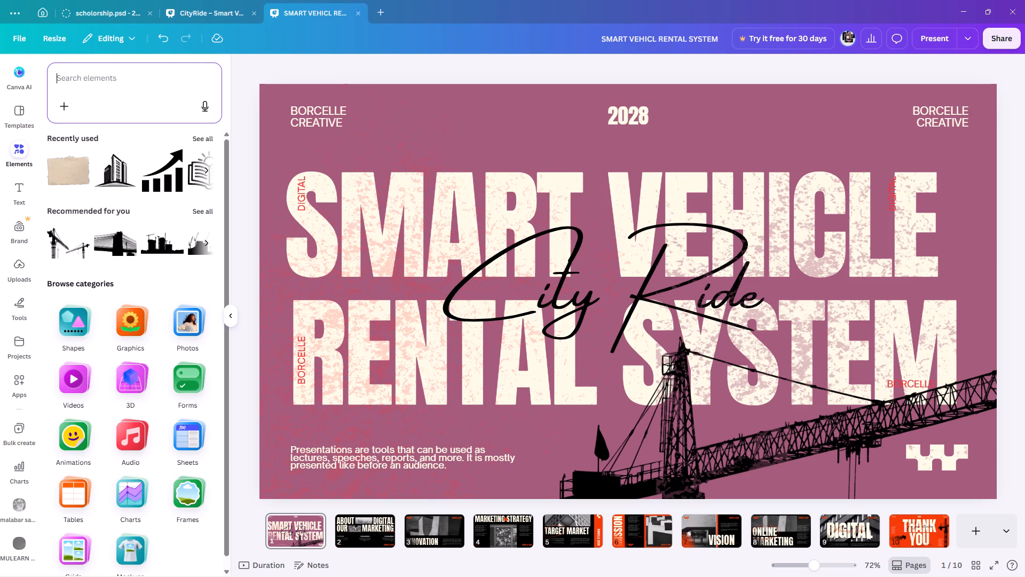
pyautogui.write('vehicle')
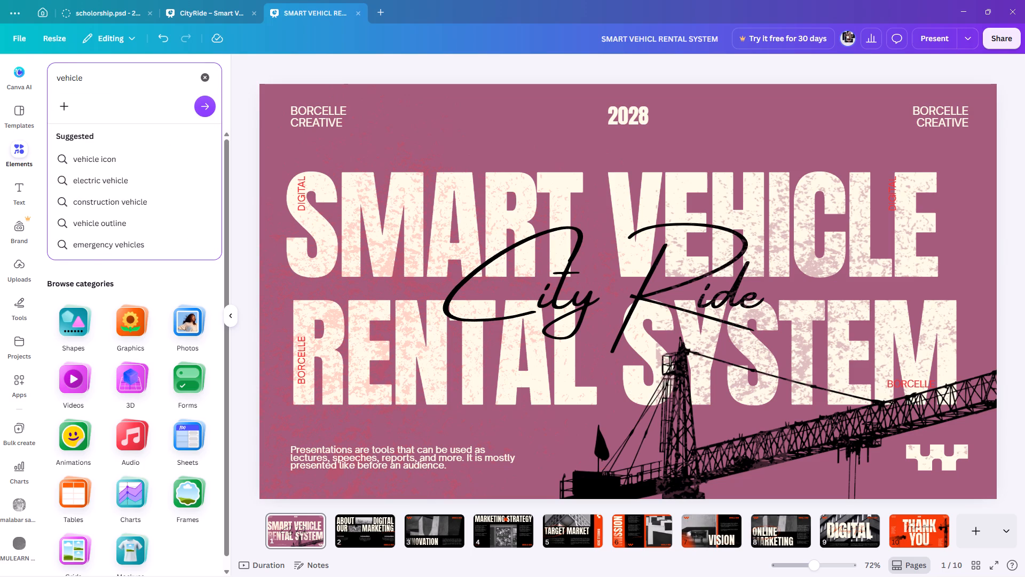
pyautogui.press('Return')
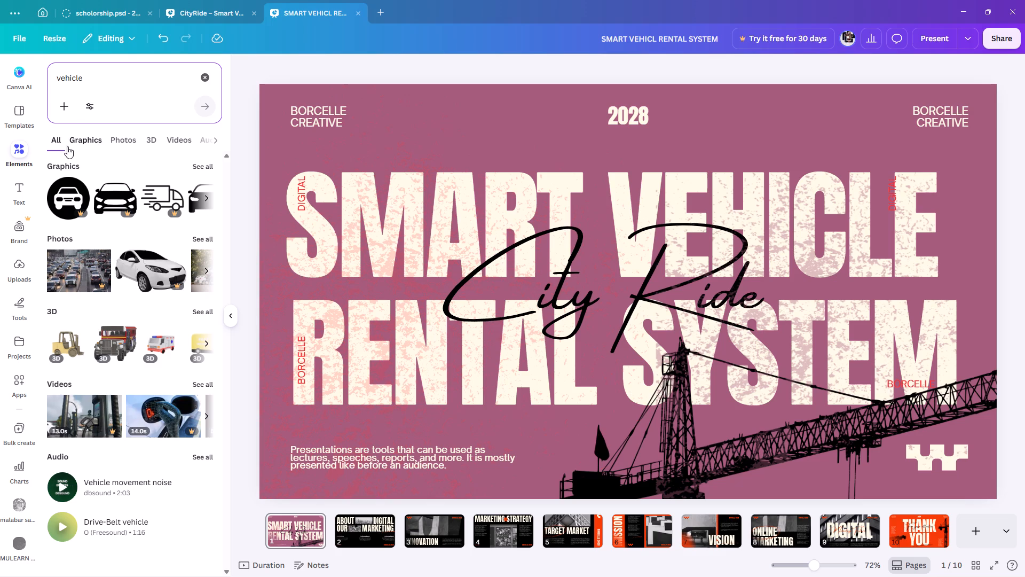
pyautogui.click(199, 163)
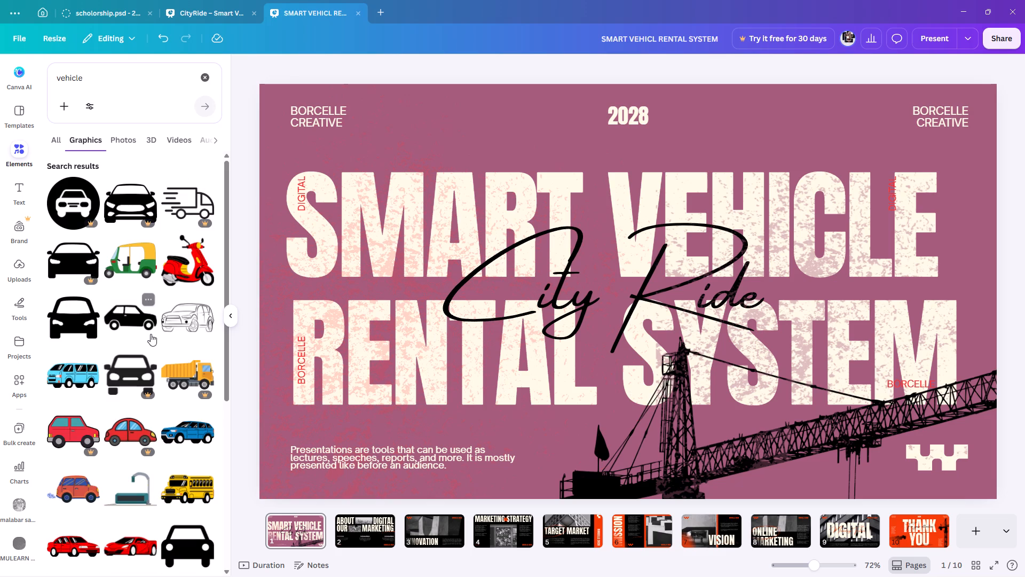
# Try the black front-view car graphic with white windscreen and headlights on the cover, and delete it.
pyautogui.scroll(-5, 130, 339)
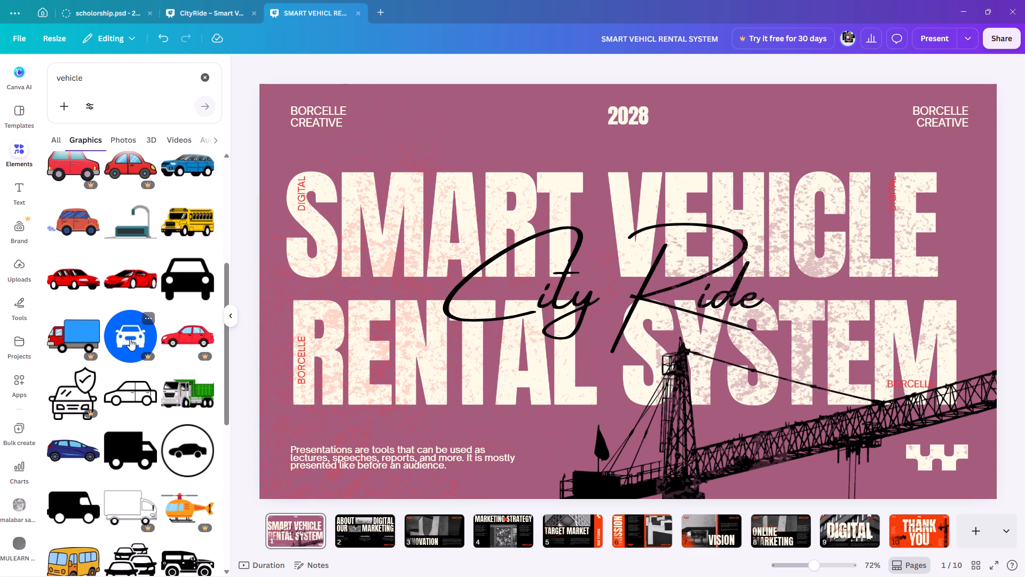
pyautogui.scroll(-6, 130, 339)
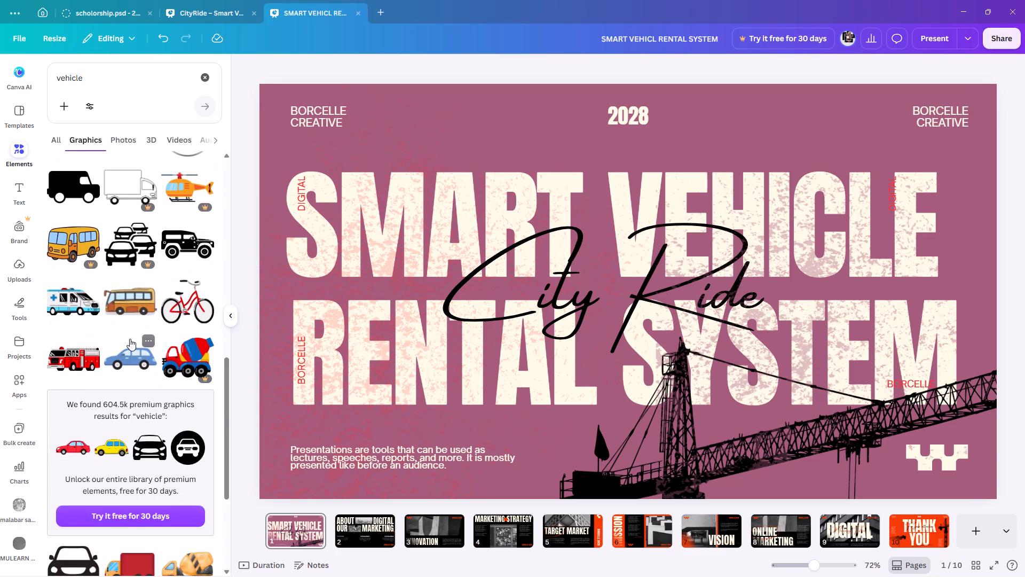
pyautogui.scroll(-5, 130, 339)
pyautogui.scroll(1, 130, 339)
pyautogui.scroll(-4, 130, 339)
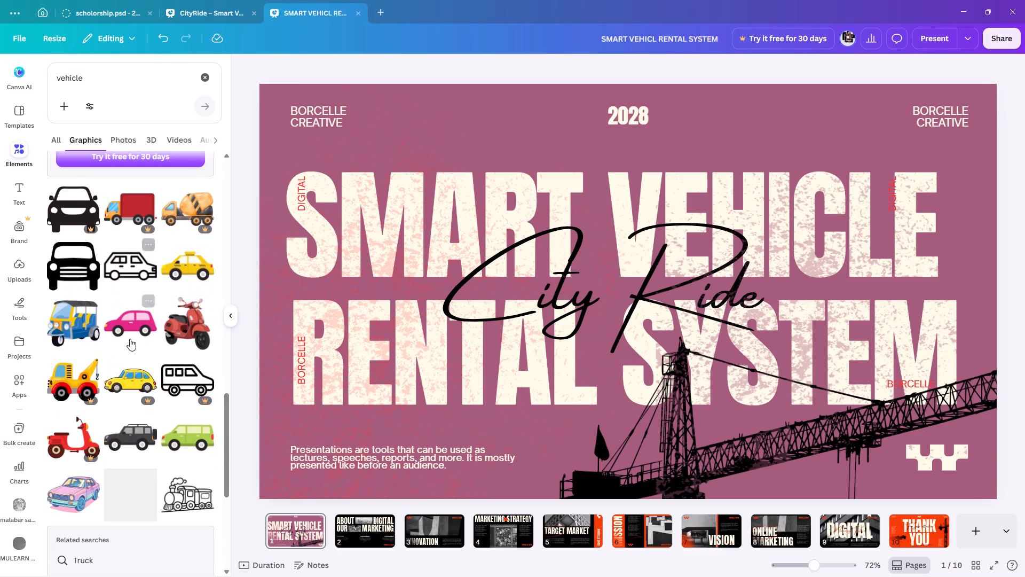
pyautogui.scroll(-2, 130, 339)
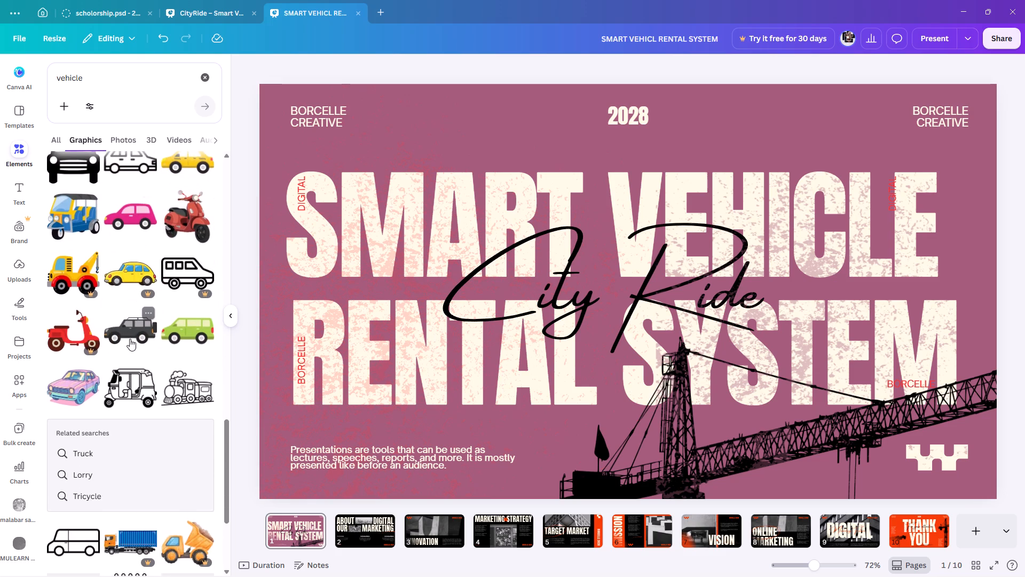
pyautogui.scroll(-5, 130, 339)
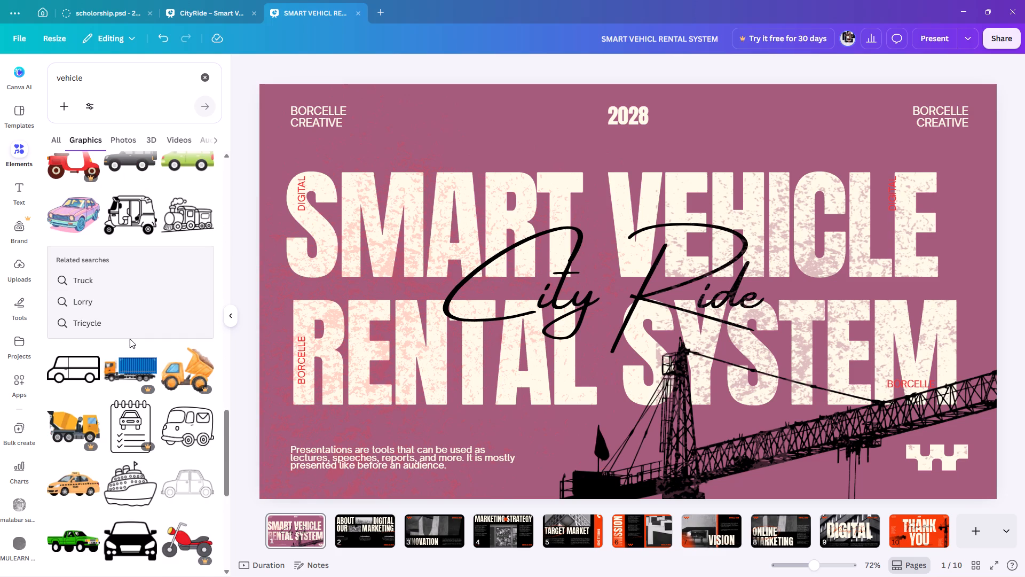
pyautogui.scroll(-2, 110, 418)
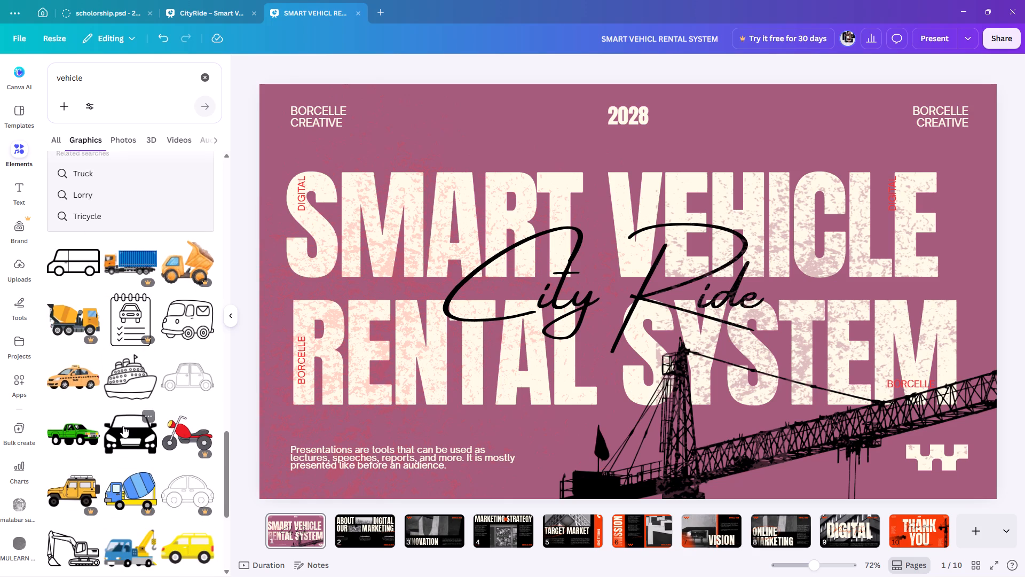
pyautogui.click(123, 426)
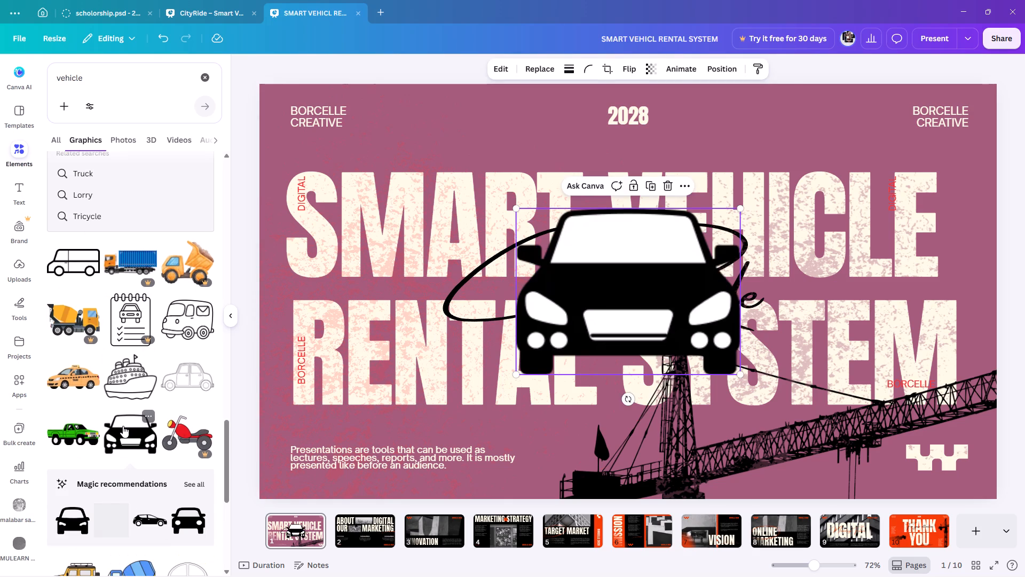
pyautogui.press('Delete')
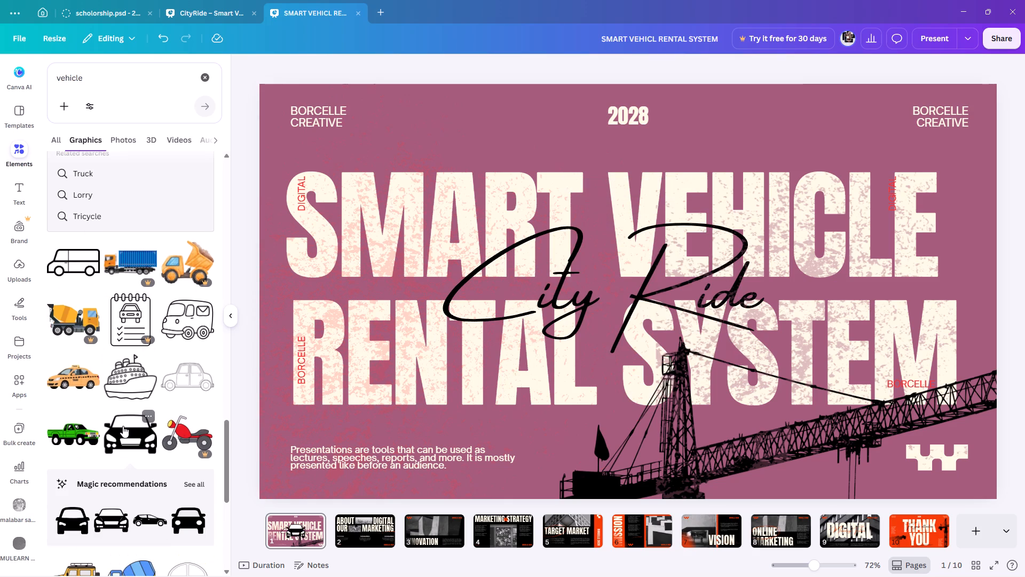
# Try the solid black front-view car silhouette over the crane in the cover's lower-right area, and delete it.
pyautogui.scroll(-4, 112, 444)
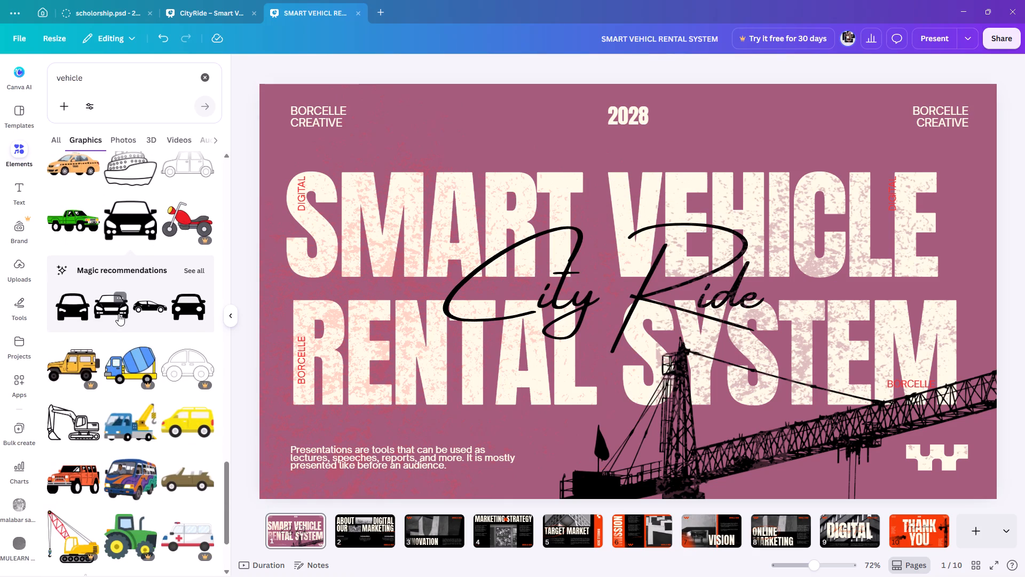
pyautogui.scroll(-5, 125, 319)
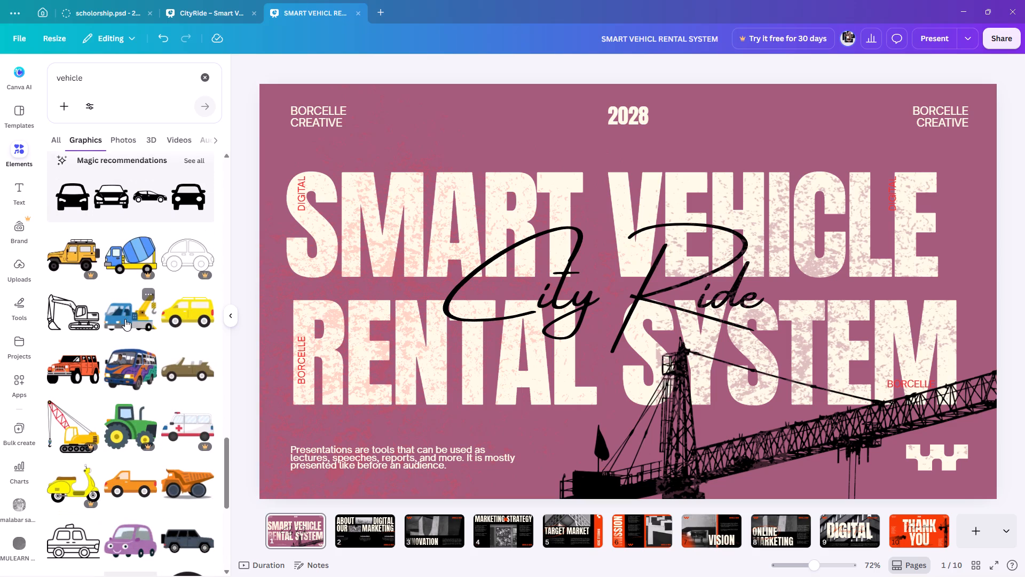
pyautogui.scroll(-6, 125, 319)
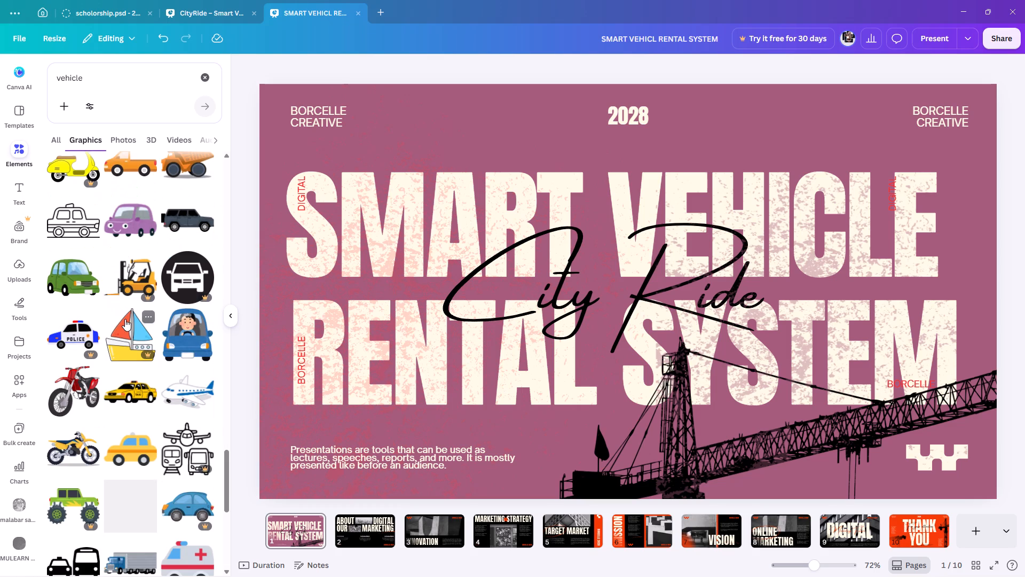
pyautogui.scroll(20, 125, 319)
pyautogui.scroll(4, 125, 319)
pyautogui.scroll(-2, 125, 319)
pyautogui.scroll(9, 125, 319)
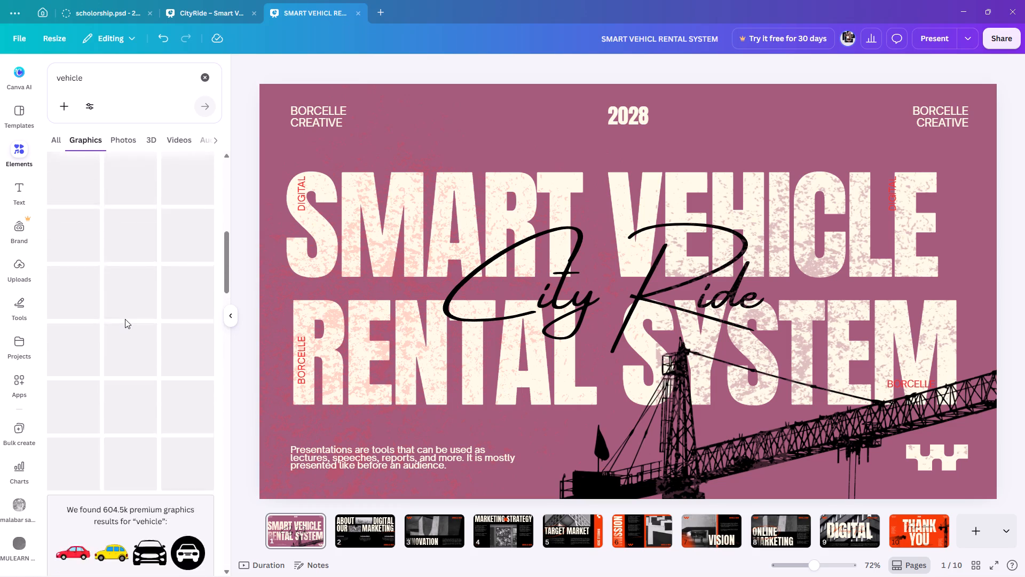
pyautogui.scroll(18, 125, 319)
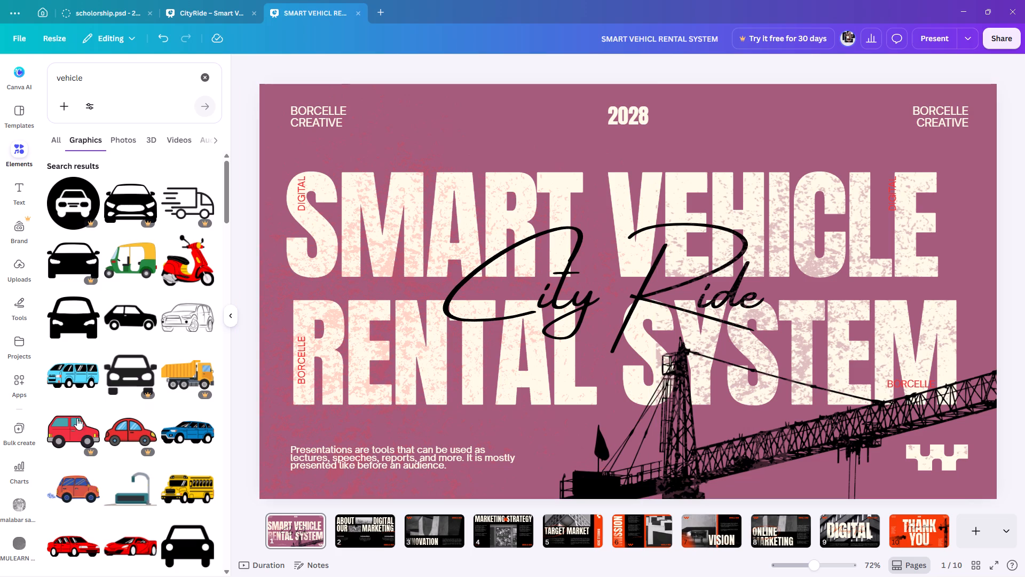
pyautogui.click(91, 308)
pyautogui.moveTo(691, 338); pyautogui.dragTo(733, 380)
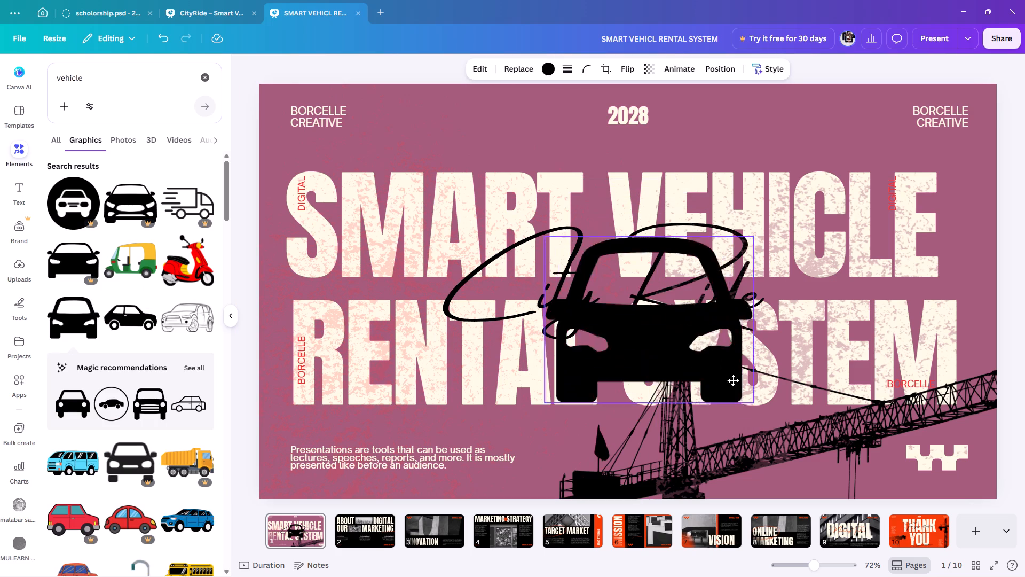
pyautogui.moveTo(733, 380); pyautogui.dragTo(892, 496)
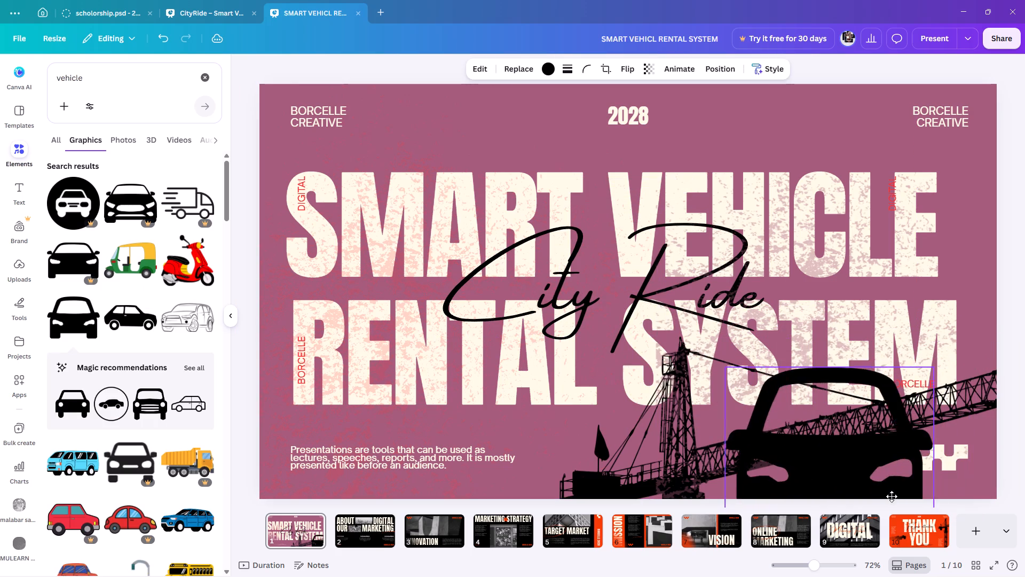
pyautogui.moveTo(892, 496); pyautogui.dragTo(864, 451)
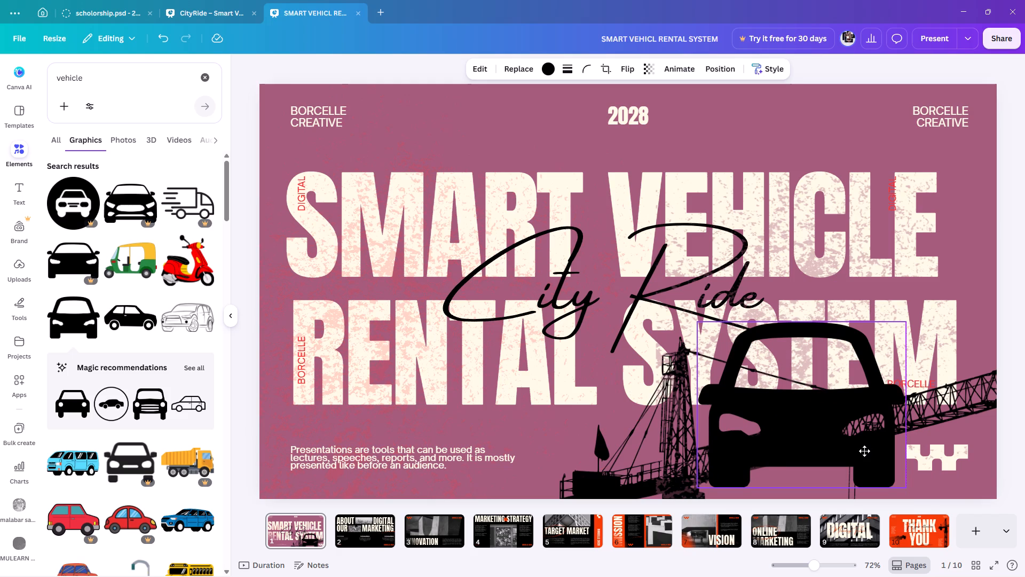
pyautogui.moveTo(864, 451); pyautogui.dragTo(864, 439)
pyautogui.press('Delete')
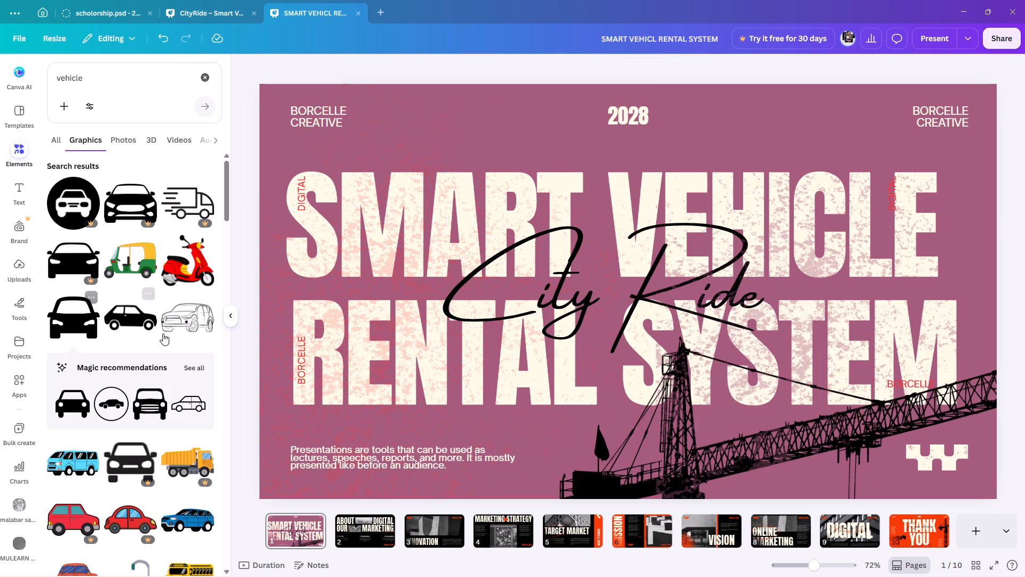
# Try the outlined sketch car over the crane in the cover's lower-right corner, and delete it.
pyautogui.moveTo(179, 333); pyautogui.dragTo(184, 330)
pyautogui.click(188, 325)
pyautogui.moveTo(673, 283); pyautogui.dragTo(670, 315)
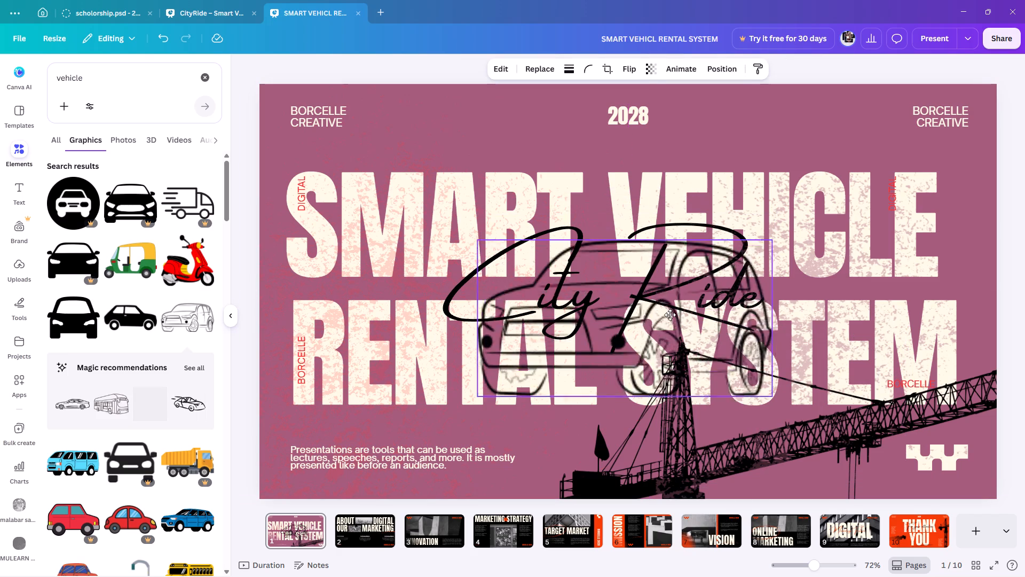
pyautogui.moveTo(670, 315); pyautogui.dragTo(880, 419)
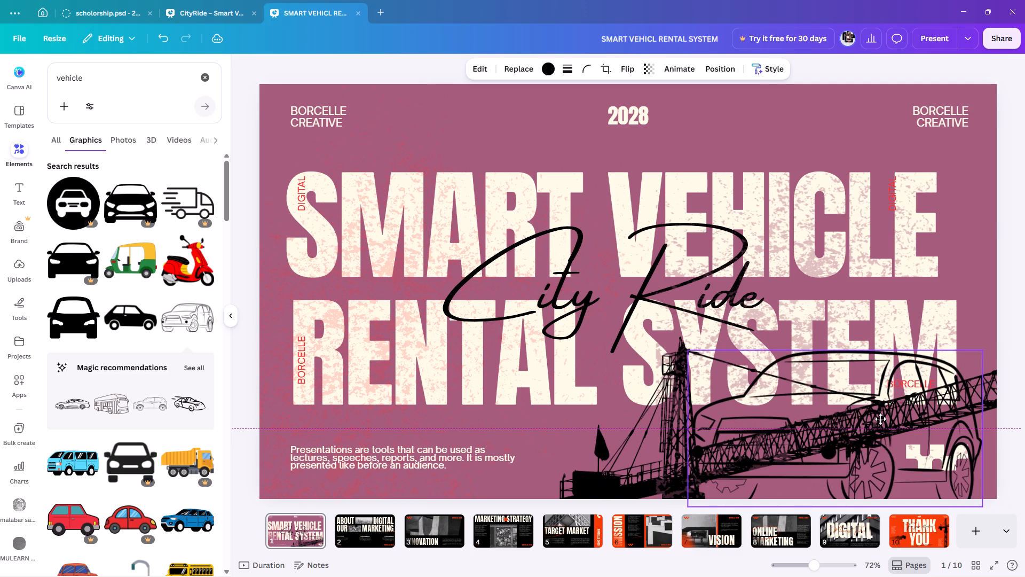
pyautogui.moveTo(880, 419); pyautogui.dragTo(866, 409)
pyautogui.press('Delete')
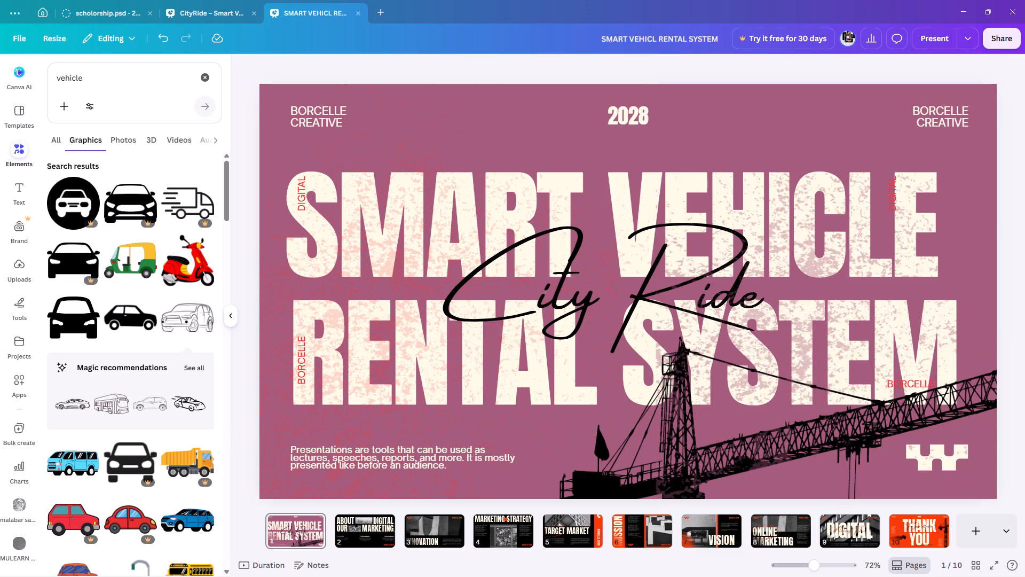
# Search the elements library for road and look through all of the graphics results.
pyautogui.click(207, 75)
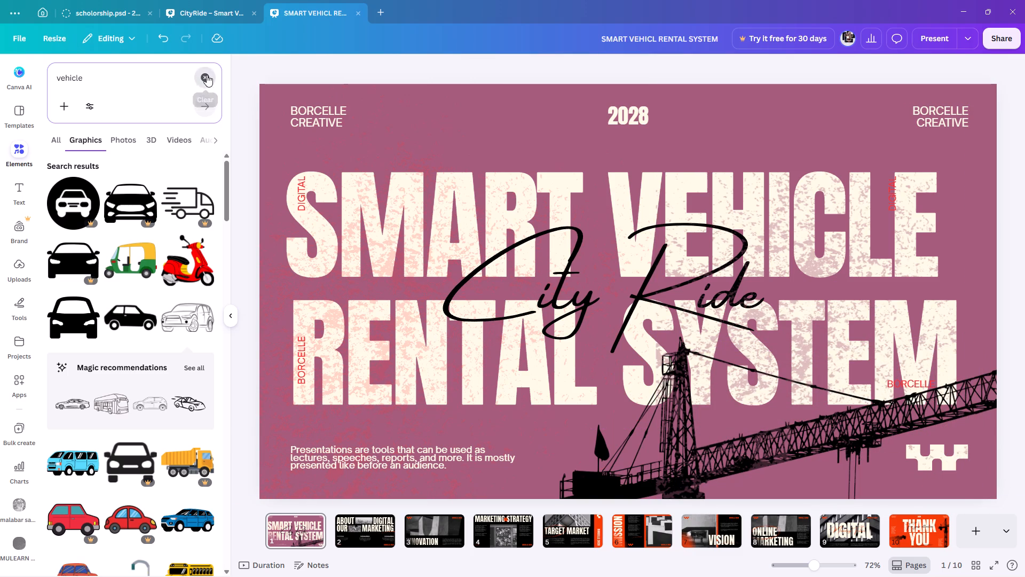
pyautogui.write('roa')
pyautogui.press('d')
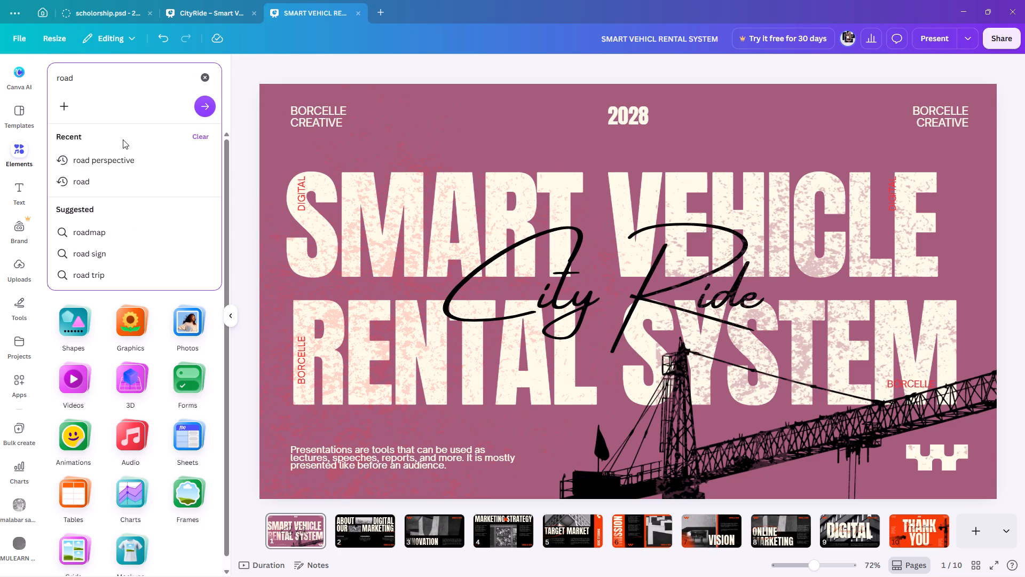
pyautogui.press('Return')
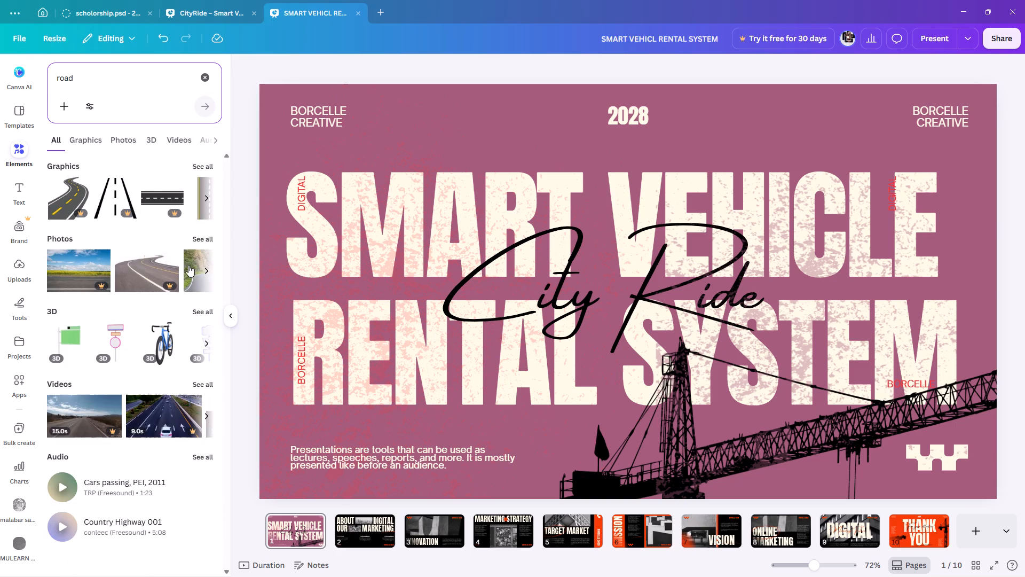
pyautogui.click(209, 163)
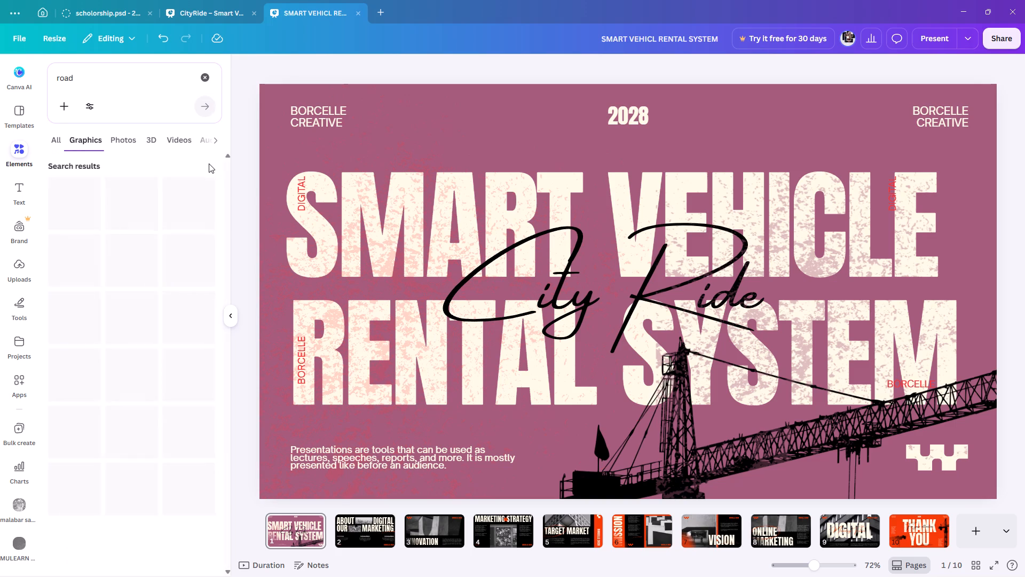
pyautogui.scroll(-3, 165, 264)
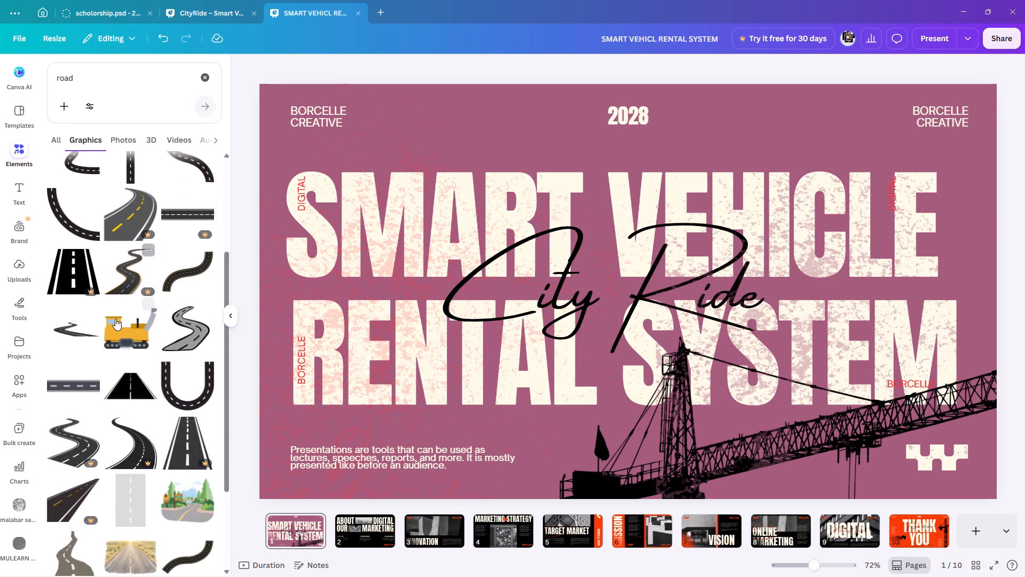
pyautogui.scroll(-5, 115, 318)
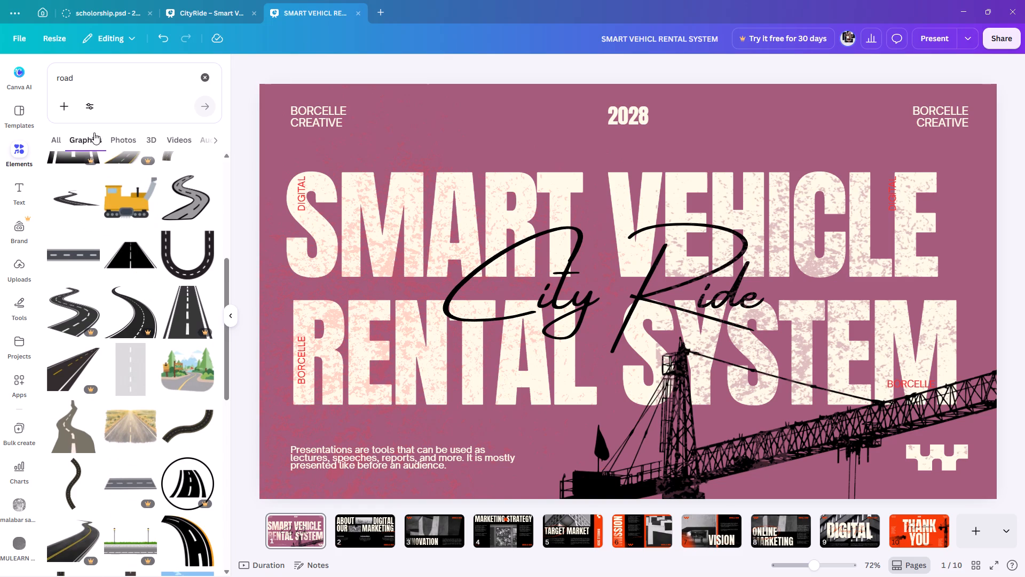
# Extend the elements search to vehicle road.
pyautogui.click(104, 83)
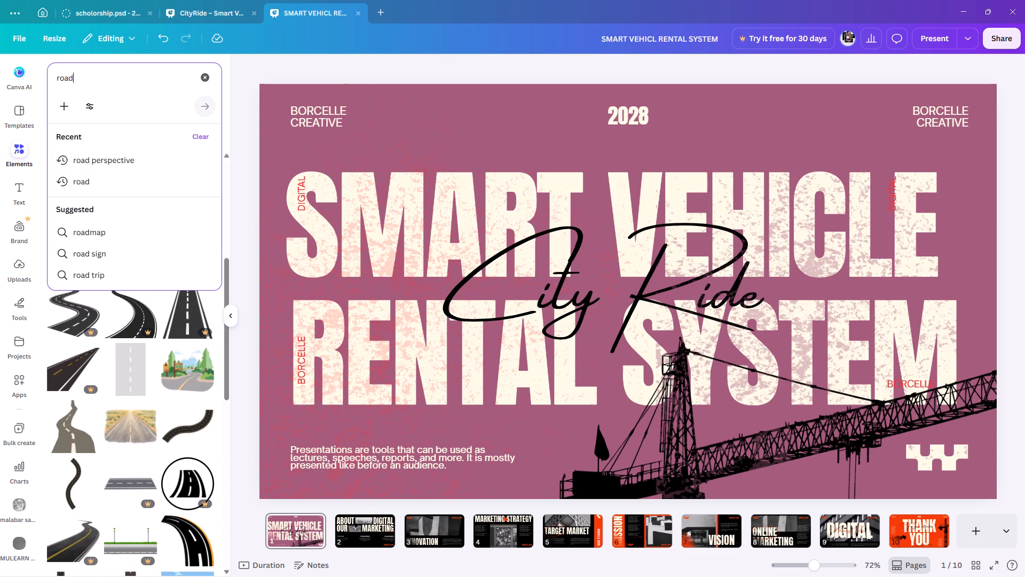
pyautogui.click(53, 78)
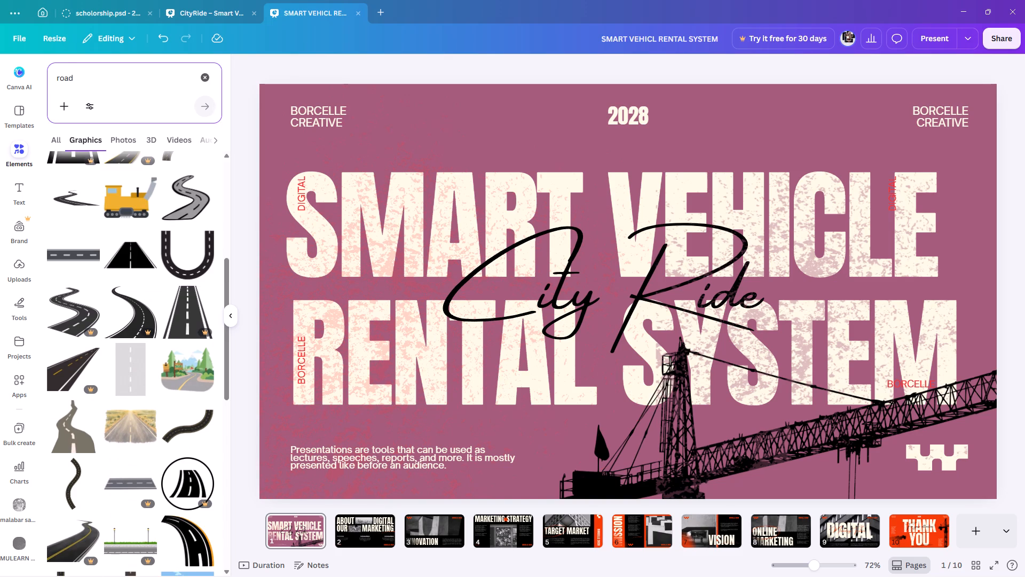
pyautogui.click(56, 77)
pyautogui.write('vehicle')
pyautogui.press('space')
pyautogui.press('Return')
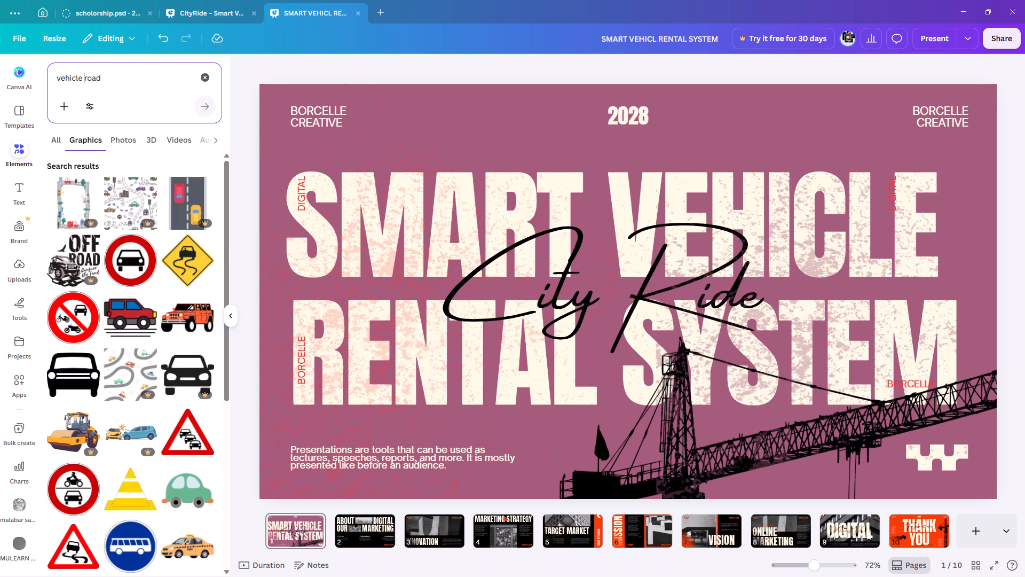
# Refine the elements search to vehicle in road and examine the graphics results for a fitting cover image.
pyautogui.write('in')
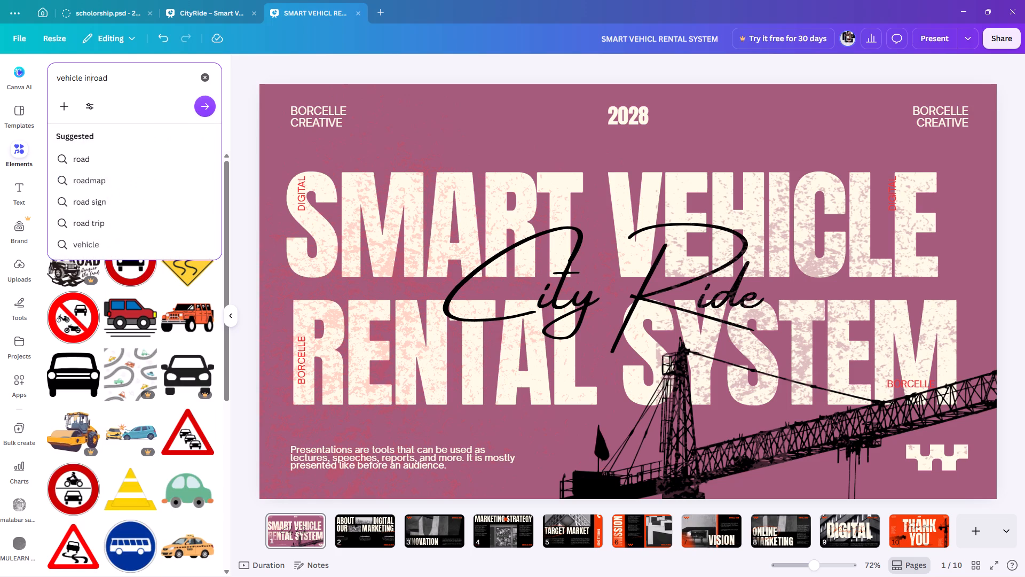
pyautogui.press('space')
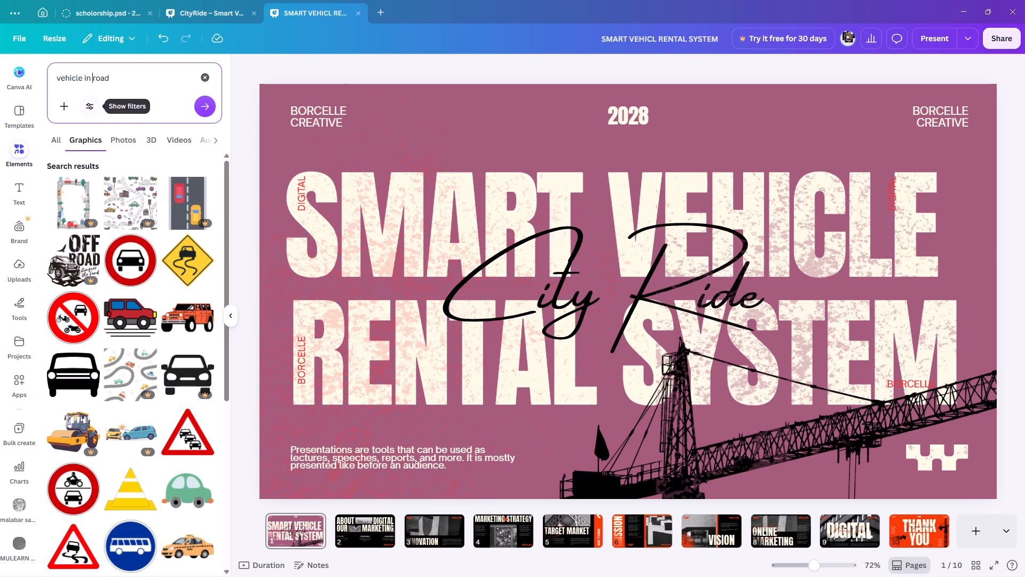
pyautogui.press('Return')
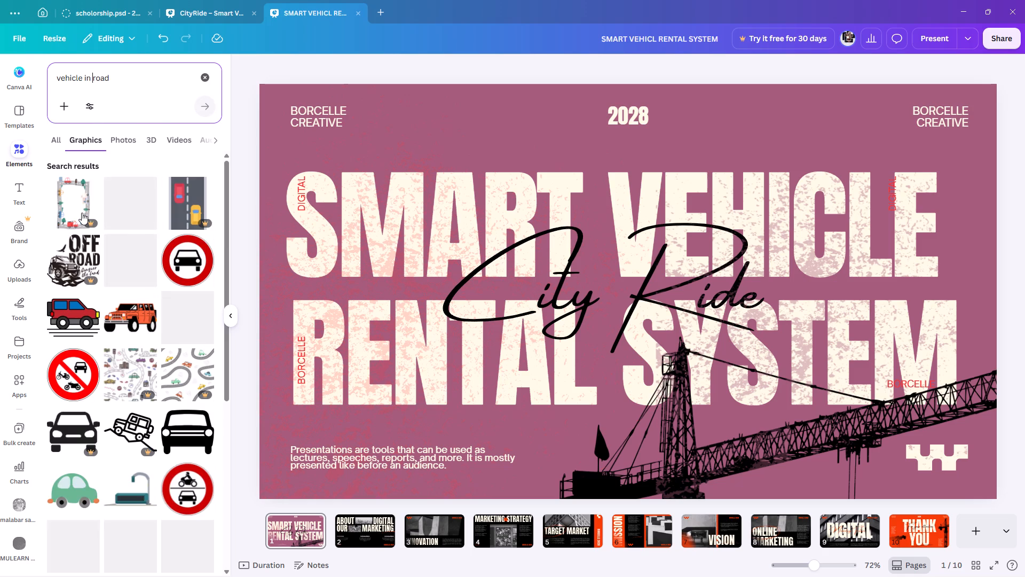
pyautogui.scroll(-3, 115, 282)
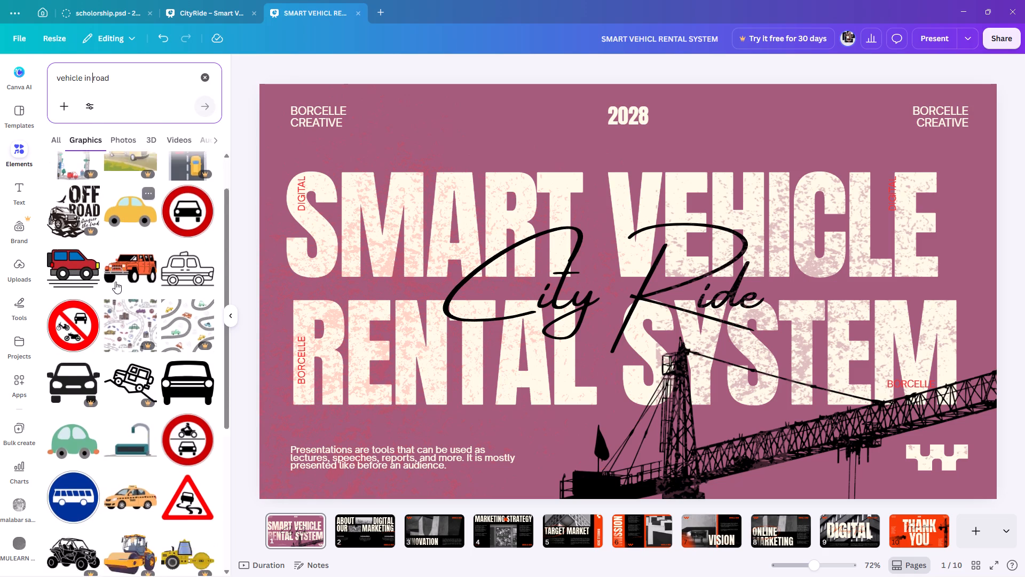
pyautogui.scroll(-16, 115, 282)
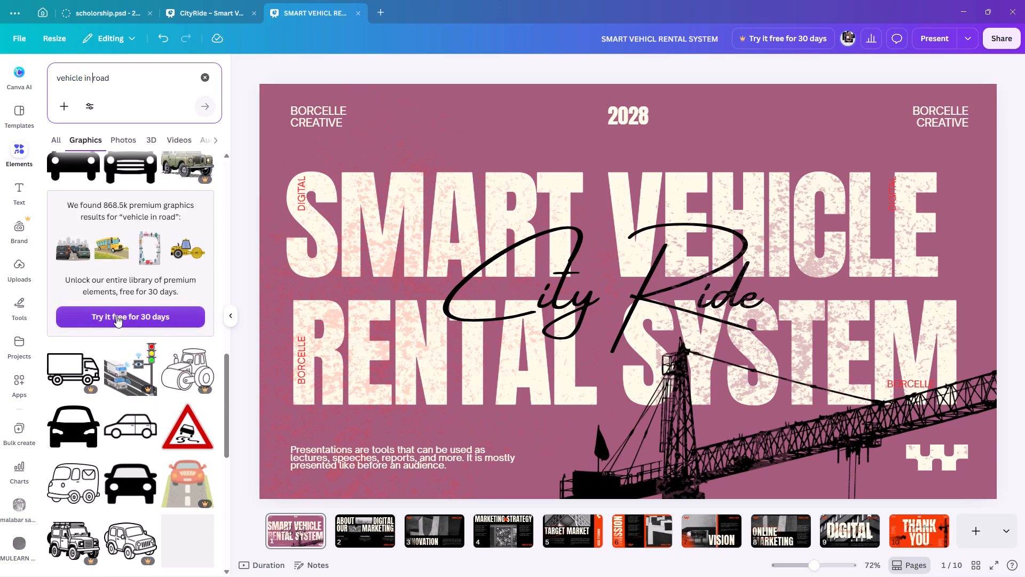
pyautogui.scroll(-3, 116, 316)
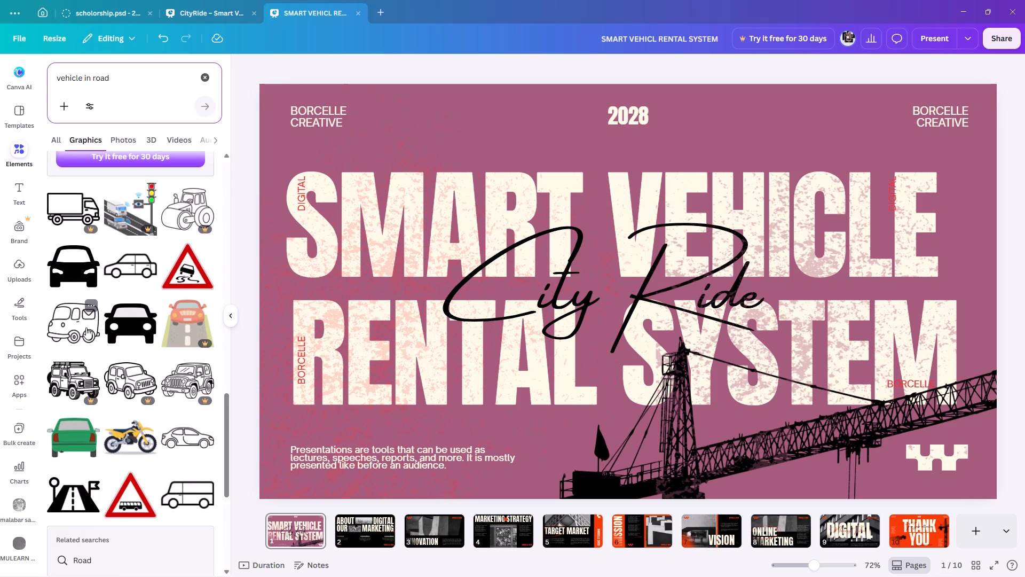
pyautogui.scroll(-6, 86, 328)
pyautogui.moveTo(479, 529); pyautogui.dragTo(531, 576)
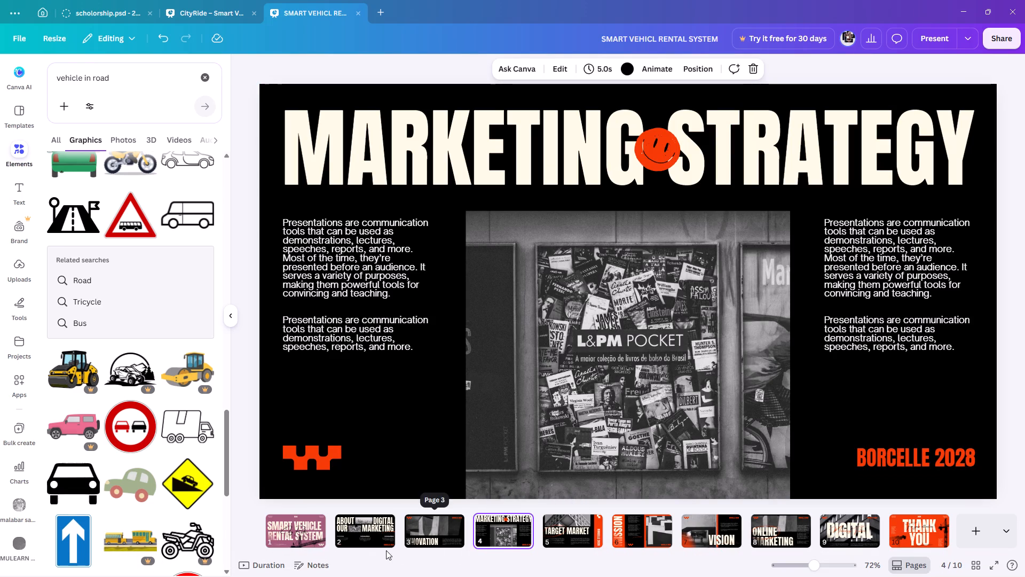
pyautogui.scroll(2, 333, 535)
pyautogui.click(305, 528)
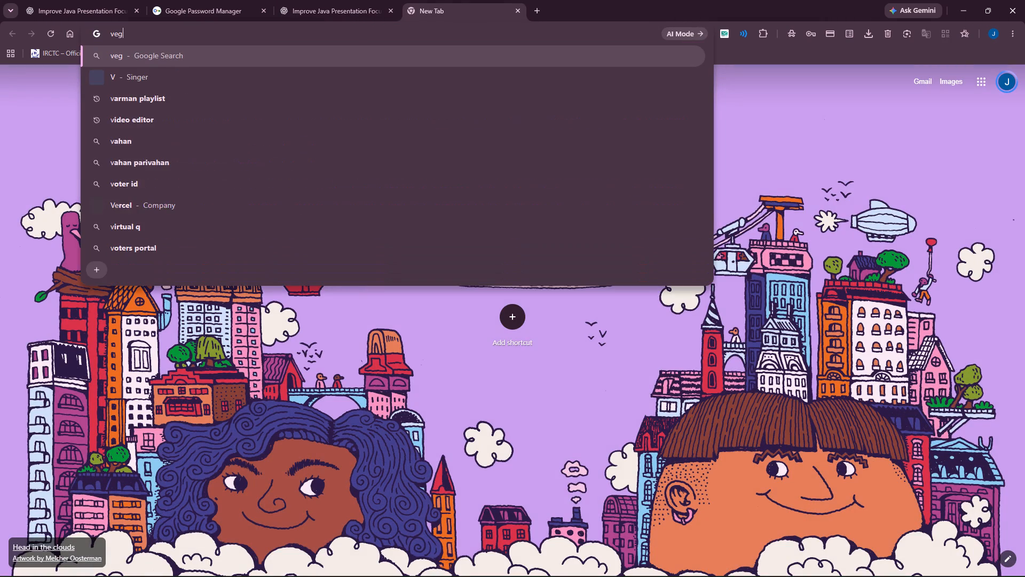
pyautogui.write('hicle n')
pyautogui.write('\\]')
pyautogui.press('BackSpace')
pyautogui.press('BackSpace')
pyautogui.press('BackSpace')
pyautogui.press('BackSpace')
pyautogui.press('BackSpace')
pyautogui.press('BackSpace')
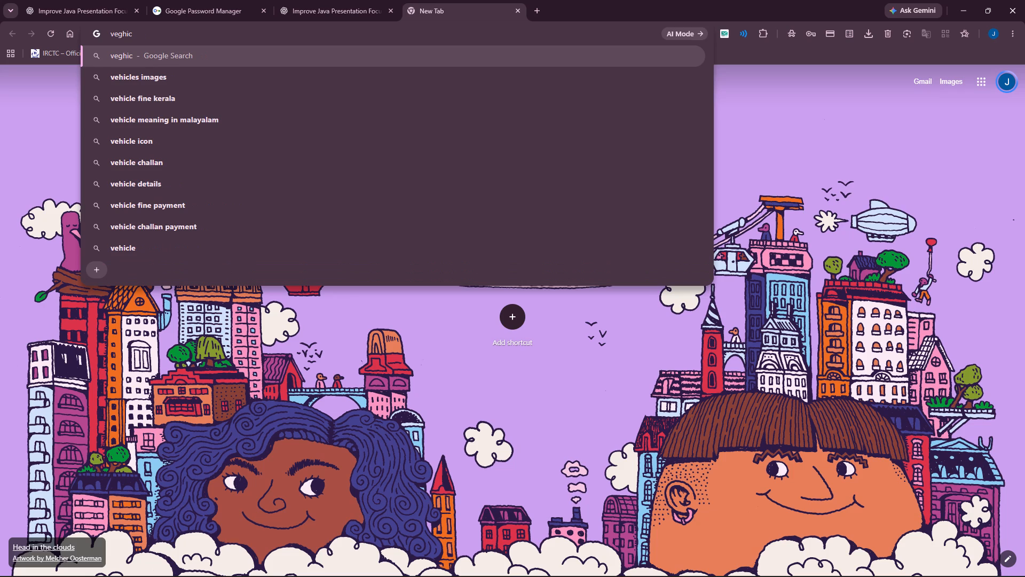
pyautogui.write('le inroad')
pyautogui.press('space')
pyautogui.write('images')
pyautogui.press('Return')
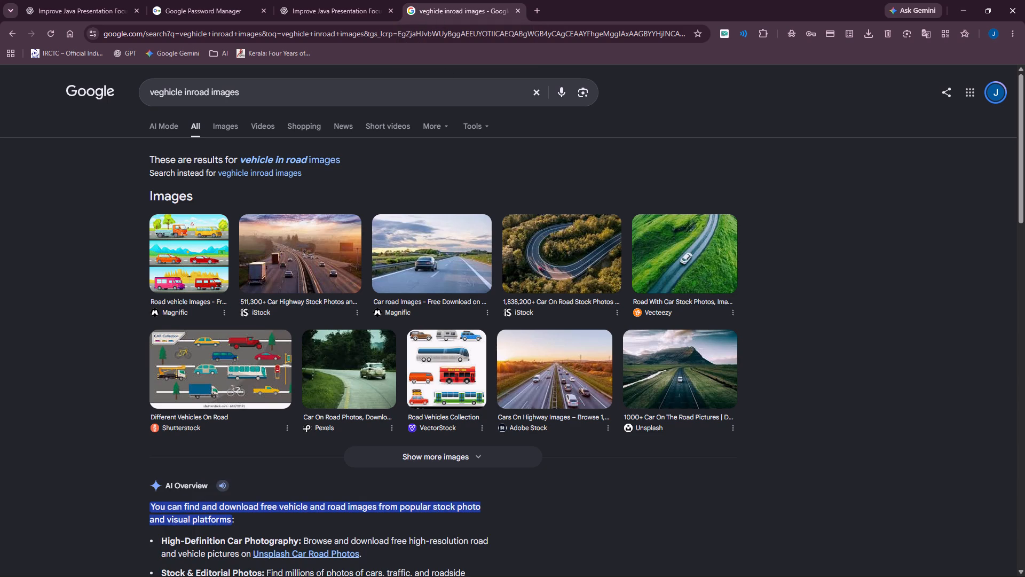
# Add "as rental system" to the Google query and show only the image results.
pyautogui.click(282, 108)
pyautogui.click(282, 95)
pyautogui.press('space')
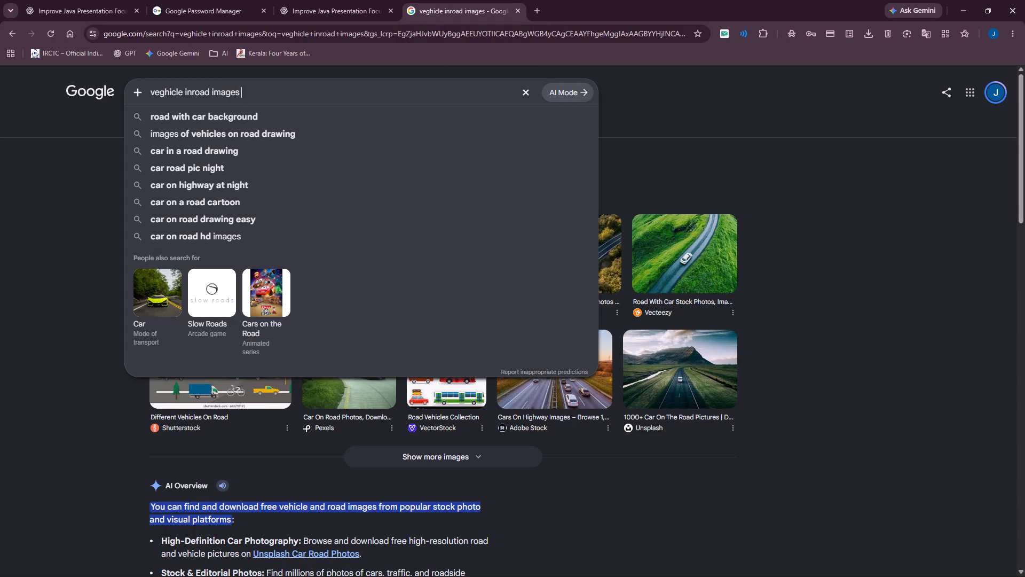
pyautogui.write('as rental sys')
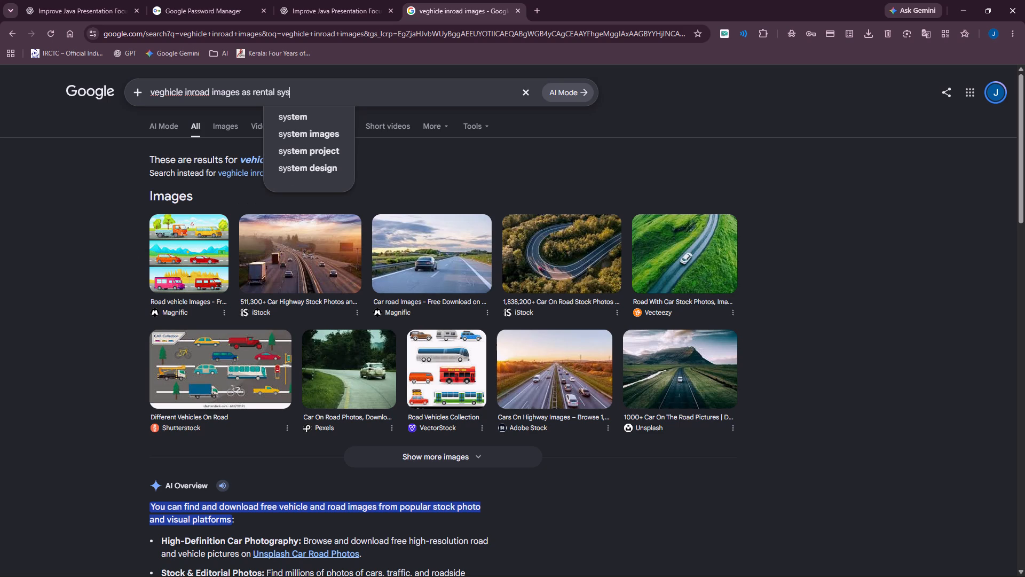
pyautogui.click(329, 120)
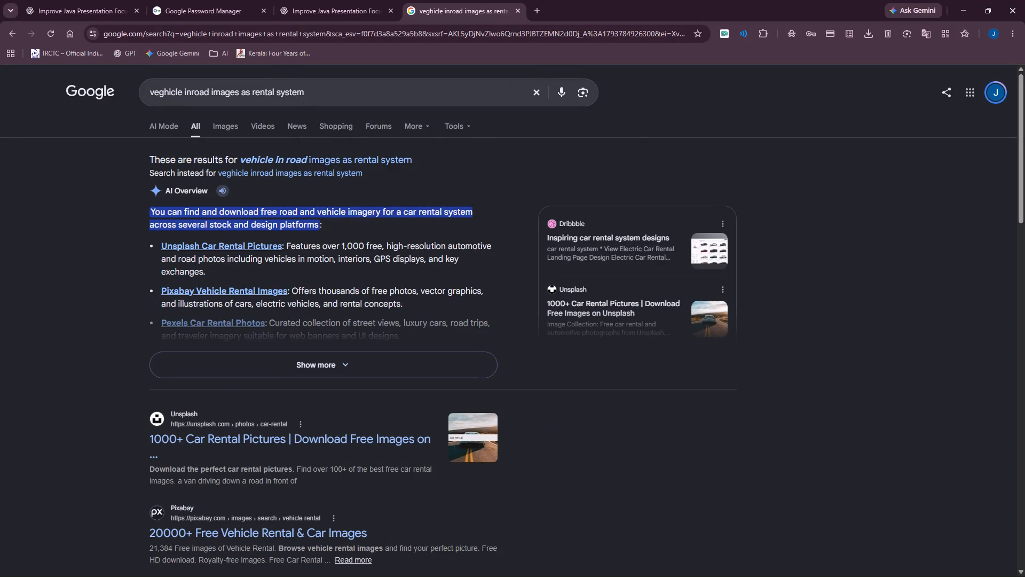
pyautogui.click(224, 125)
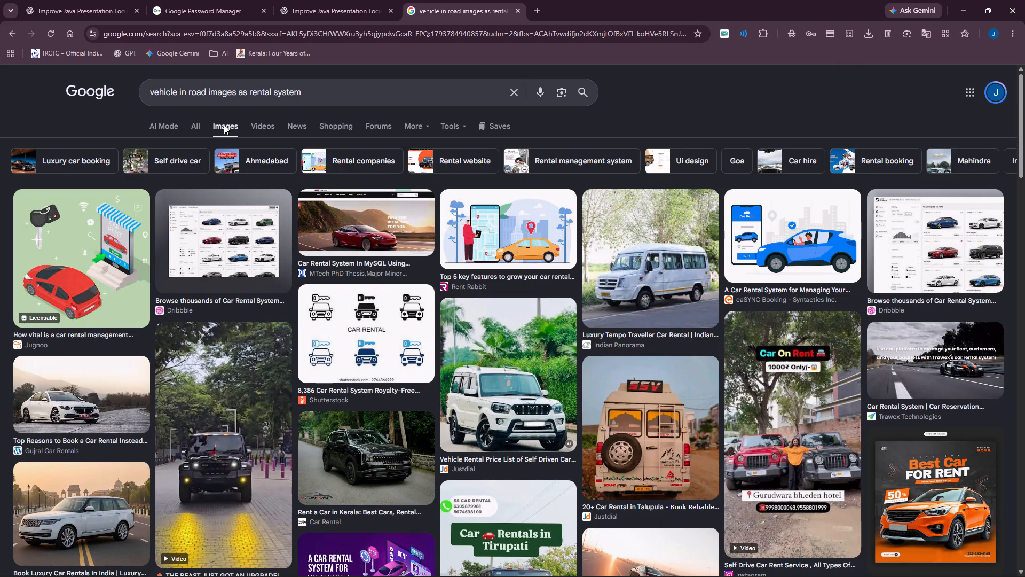
# Examine the Google image results for a vehicle-on-road photo that suits the rental system cover.
pyautogui.scroll(-4, 226, 355)
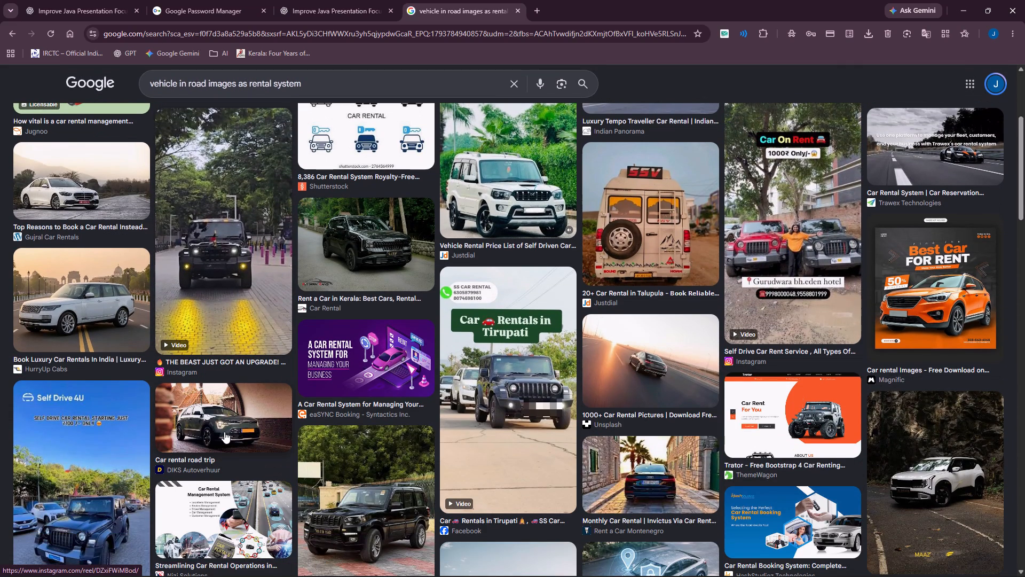
pyautogui.scroll(11, 772, 252)
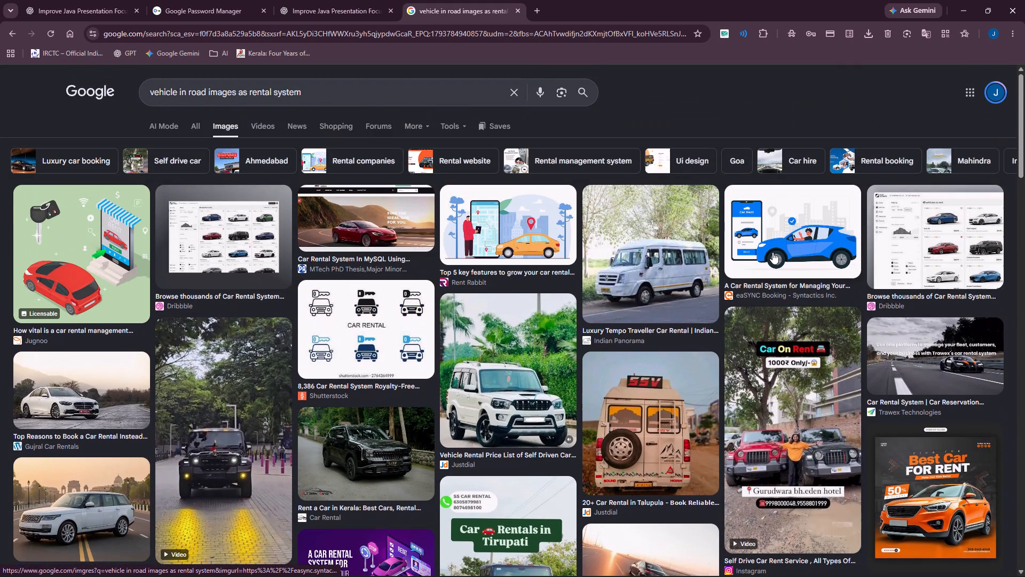
pyautogui.scroll(-4, 111, 149)
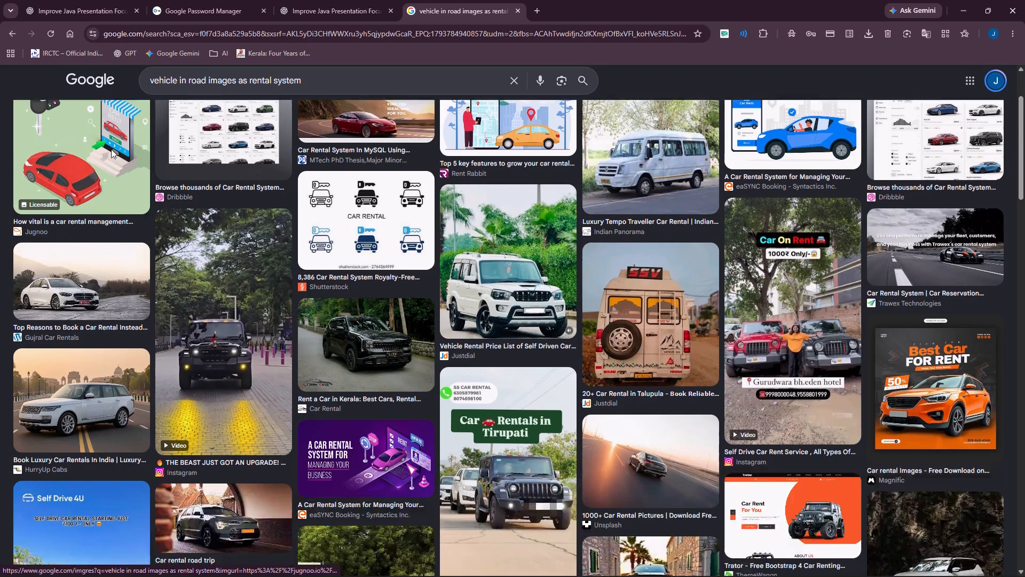
pyautogui.scroll(-2, 111, 149)
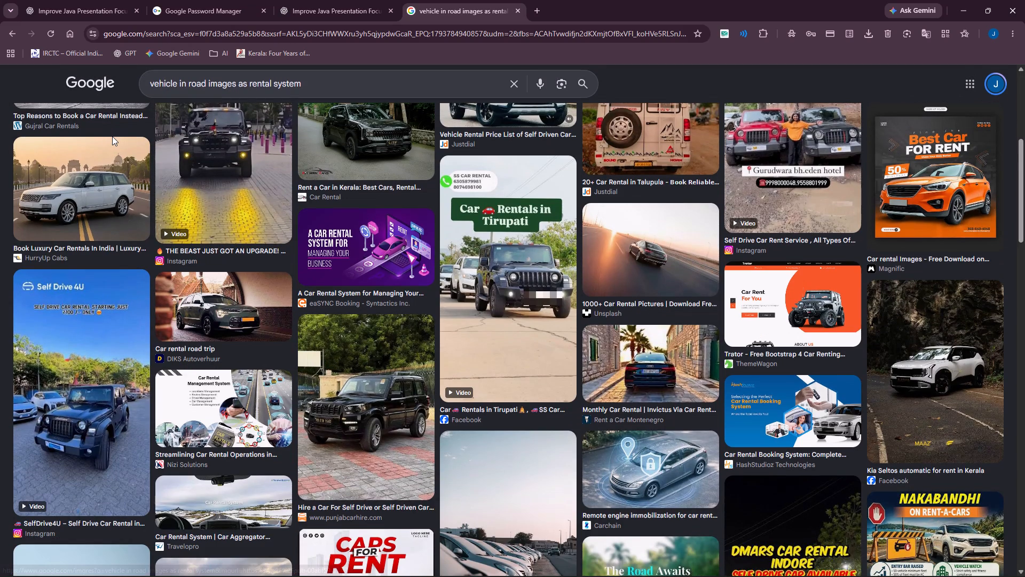
pyautogui.scroll(-3, 27, 46)
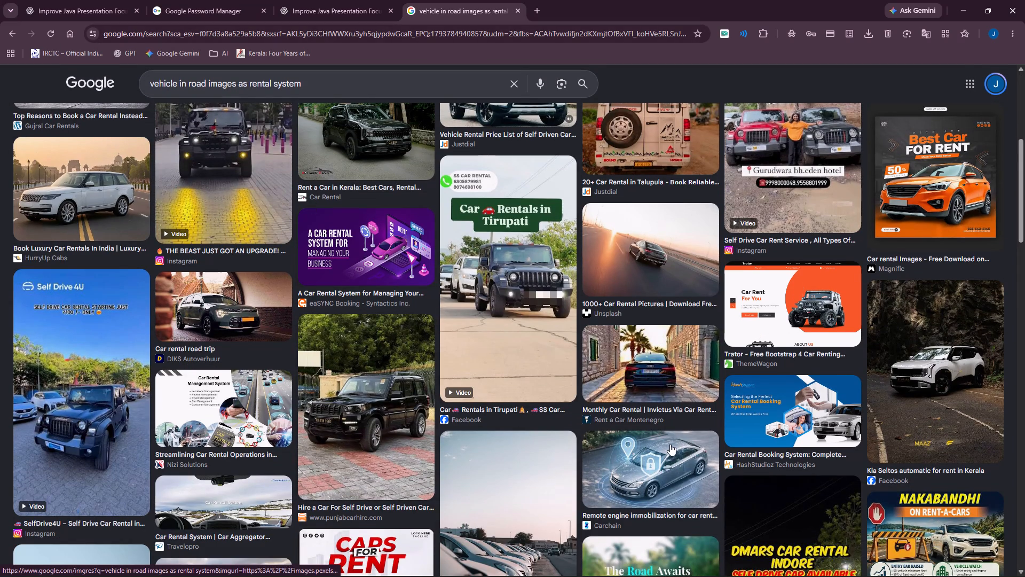
pyautogui.scroll(-4, 735, 476)
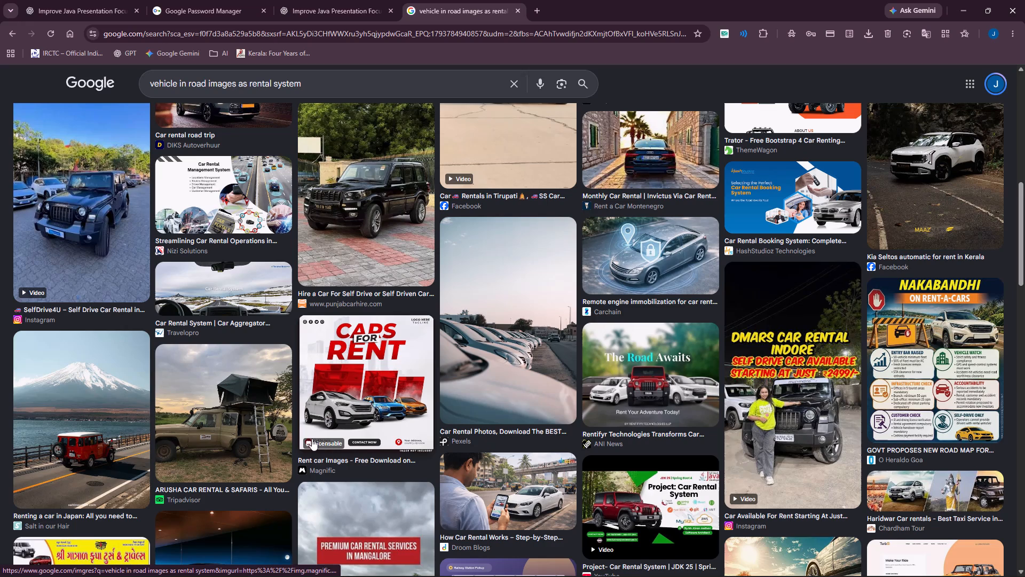
pyautogui.scroll(1, 61, 439)
pyautogui.scroll(-2, 61, 439)
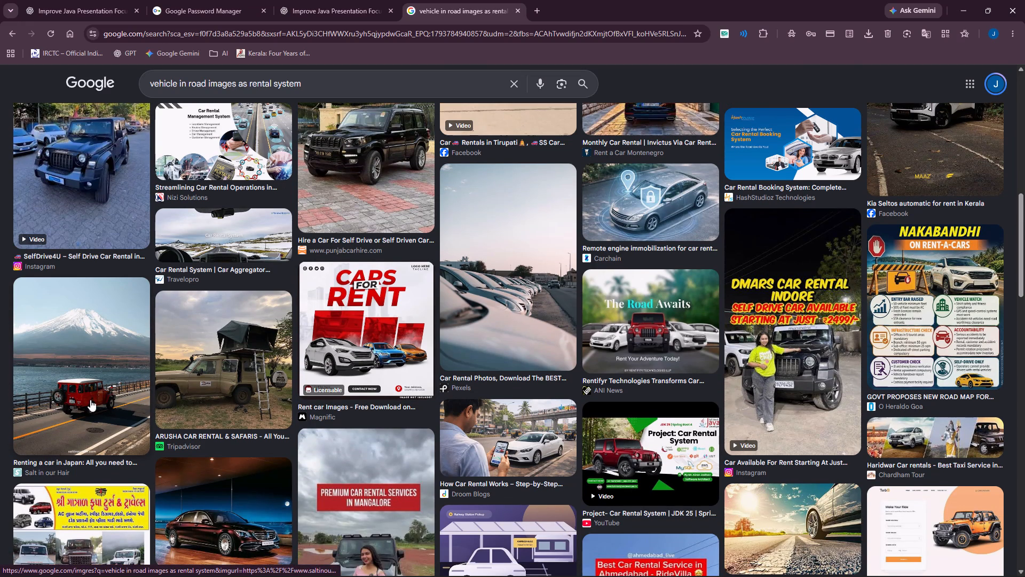
pyautogui.scroll(-8, 90, 400)
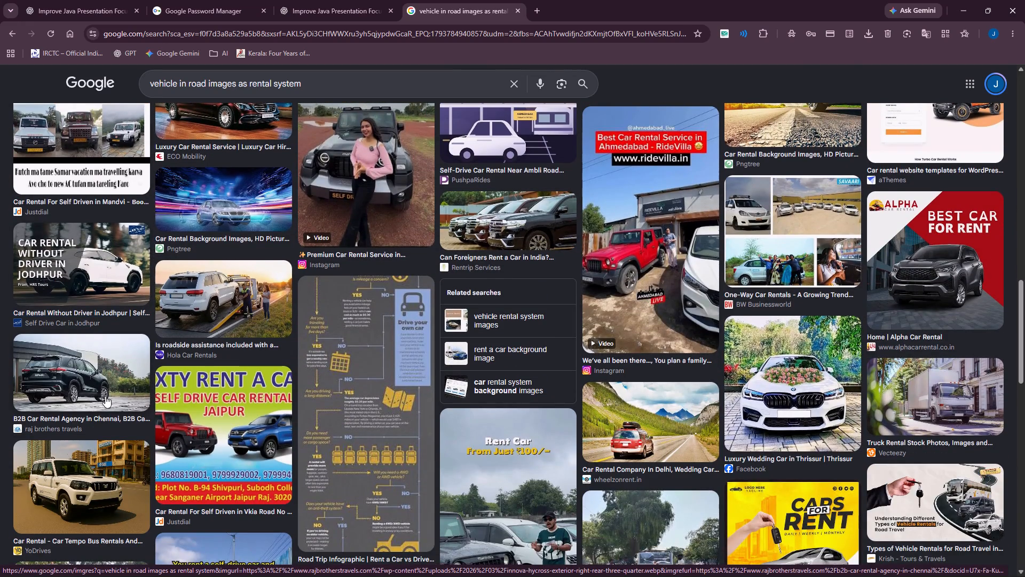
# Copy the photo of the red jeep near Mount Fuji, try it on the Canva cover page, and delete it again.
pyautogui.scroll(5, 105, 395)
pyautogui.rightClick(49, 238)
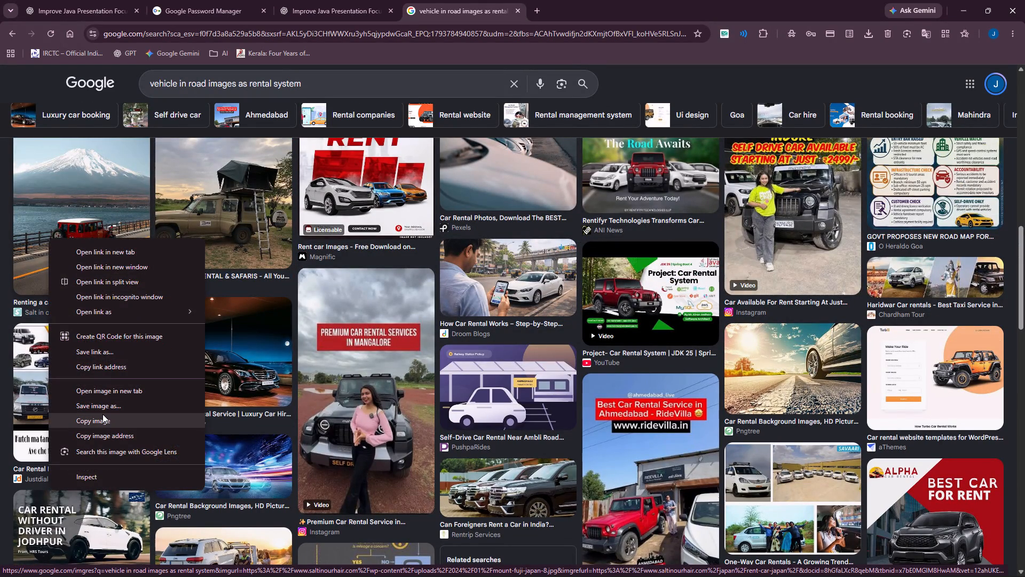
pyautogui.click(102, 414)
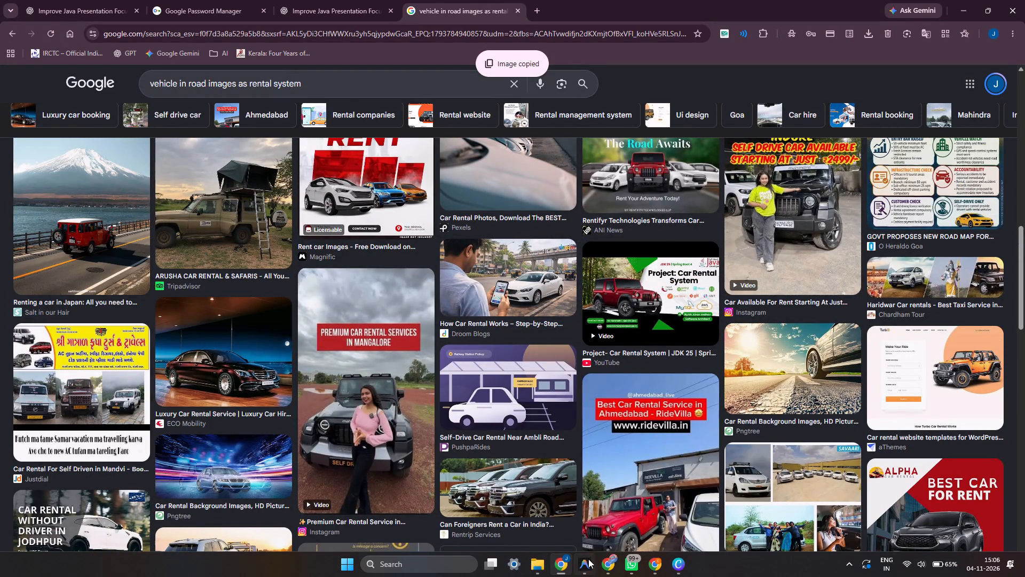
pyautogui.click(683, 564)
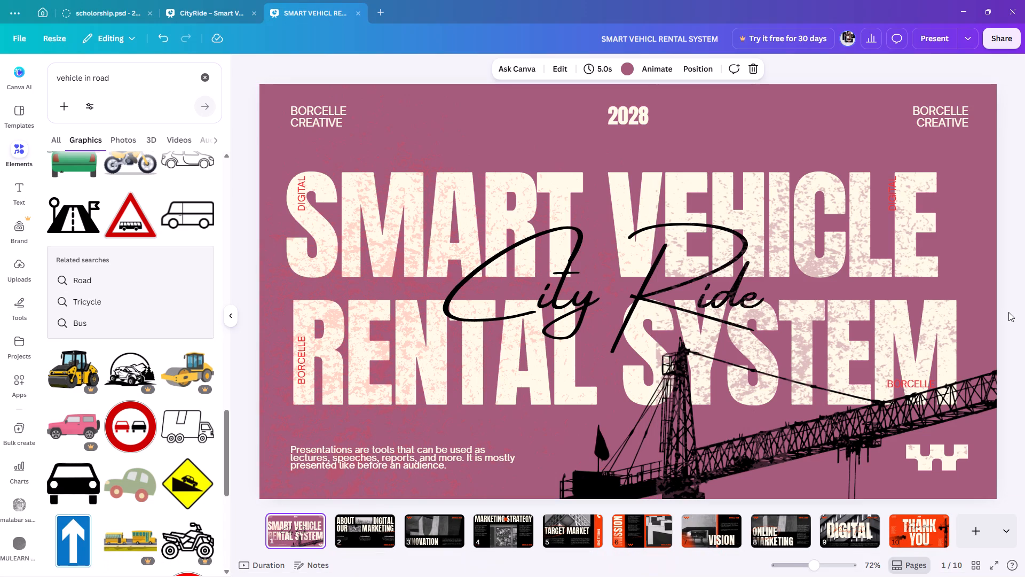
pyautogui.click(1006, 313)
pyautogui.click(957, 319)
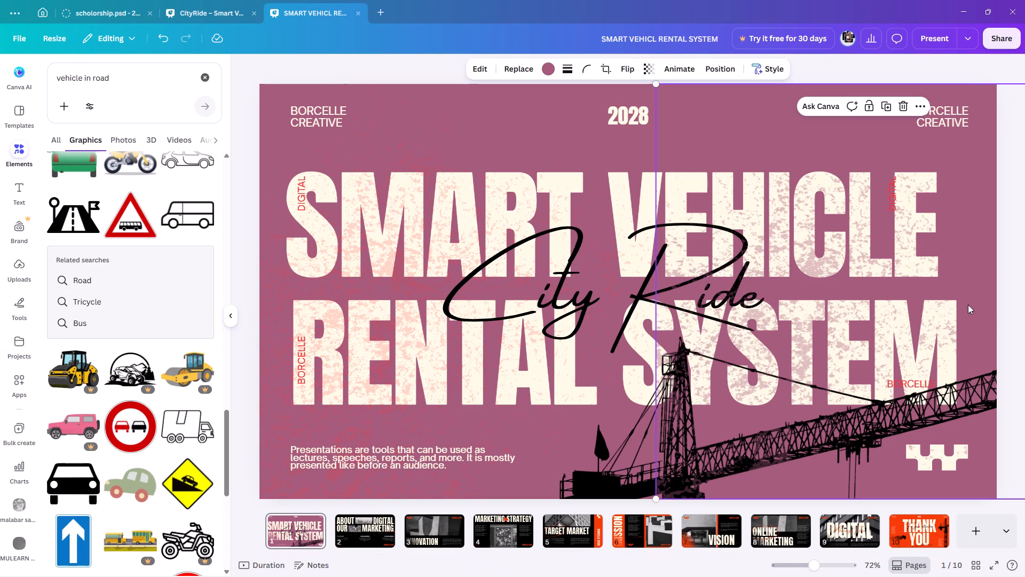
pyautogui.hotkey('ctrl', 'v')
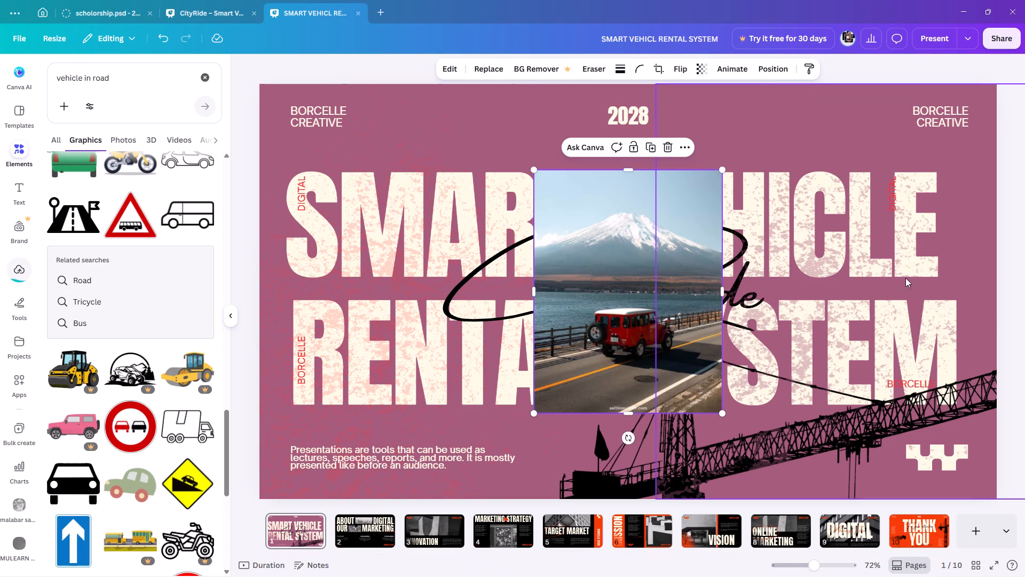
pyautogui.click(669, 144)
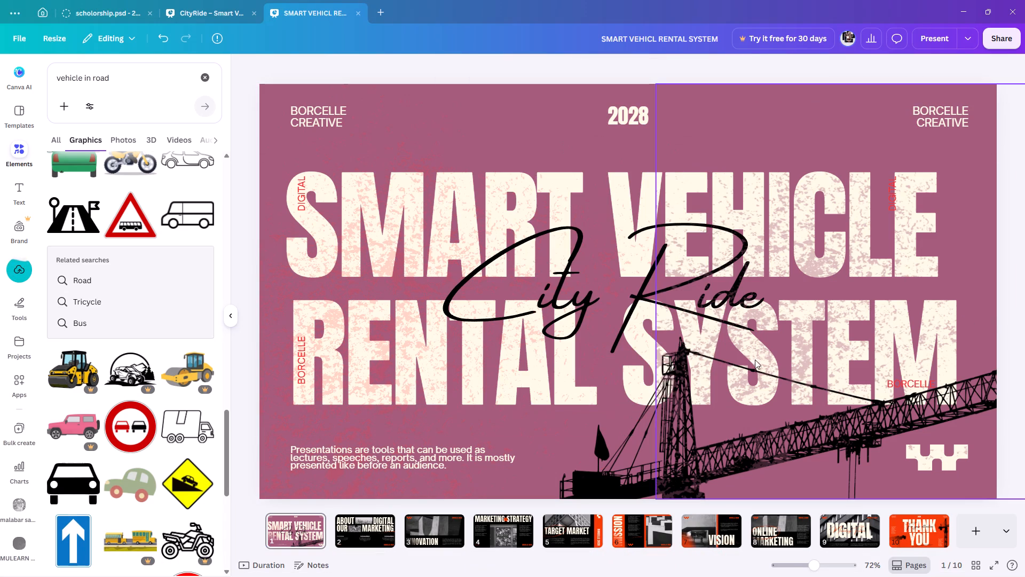
# Show the cover page's layers and delete the black crane silhouette.
pyautogui.click(968, 396)
pyautogui.rightClick(400, 130)
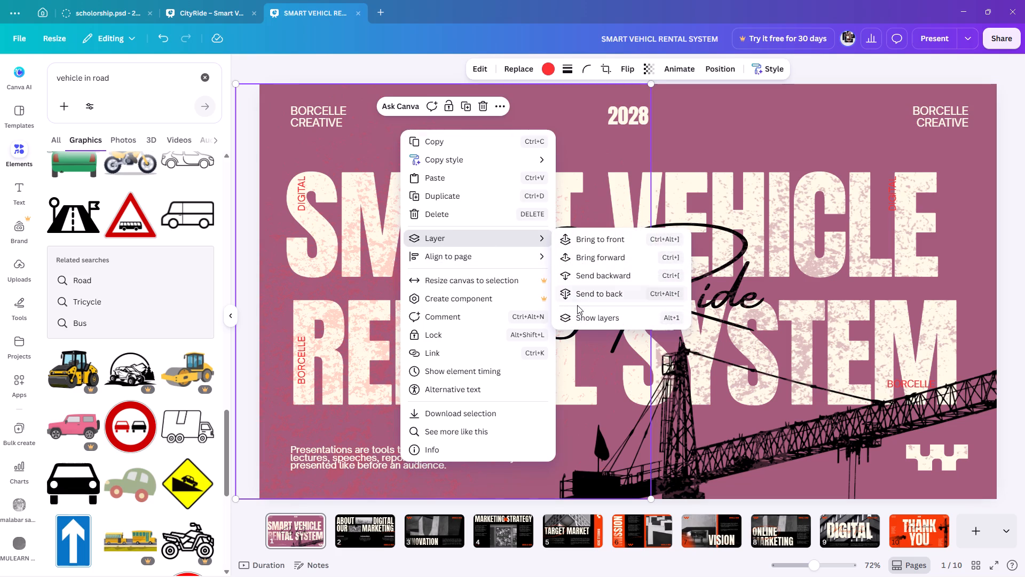
pyautogui.click(581, 310)
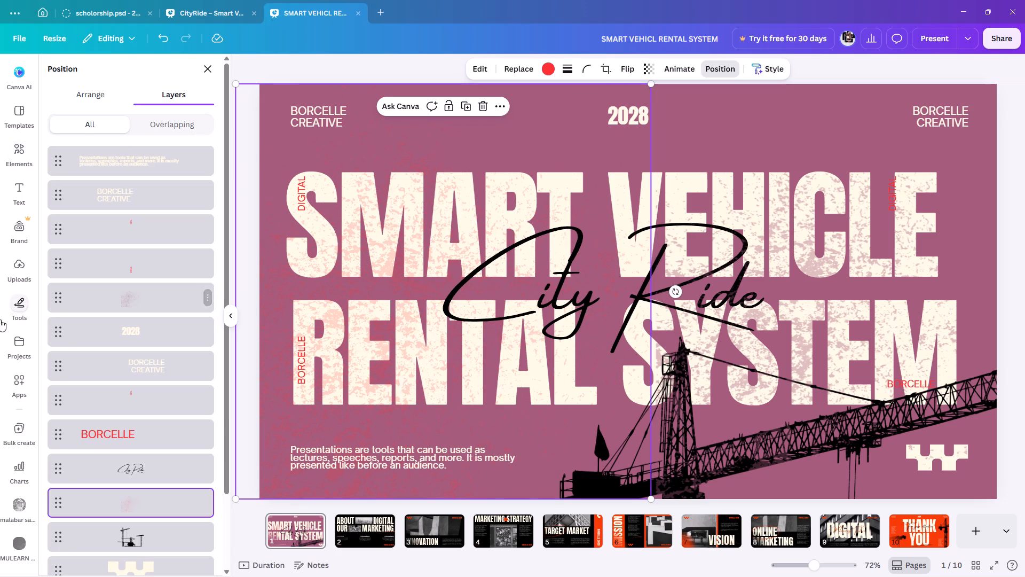
pyautogui.scroll(-7, 36, 356)
pyautogui.scroll(-4, 128, 421)
pyautogui.click(153, 443)
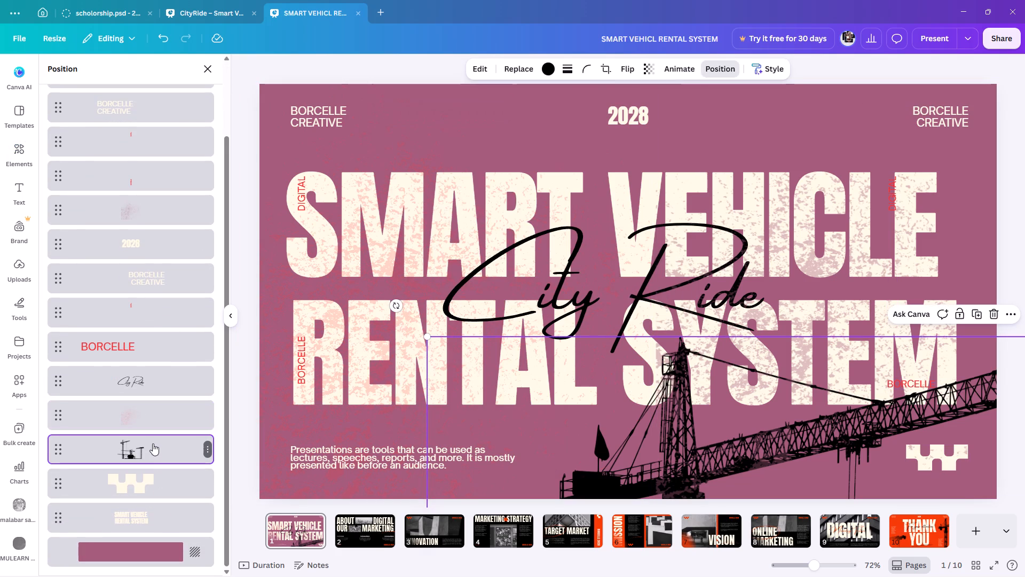
pyautogui.press('Delete')
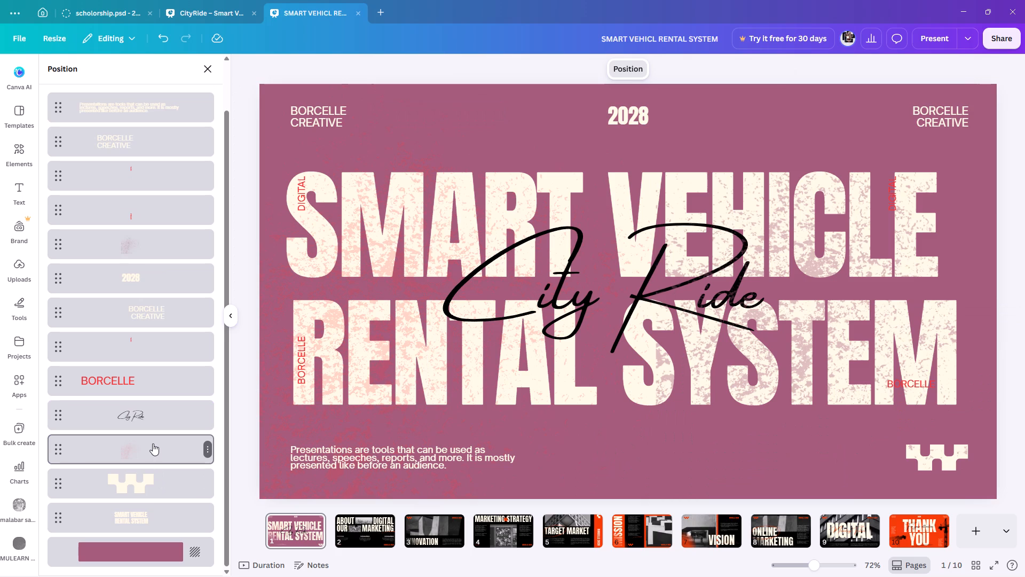
# Enlarge the City Ride script text to size 191 and place it centrally across both lines of the cover title.
pyautogui.click(115, 401)
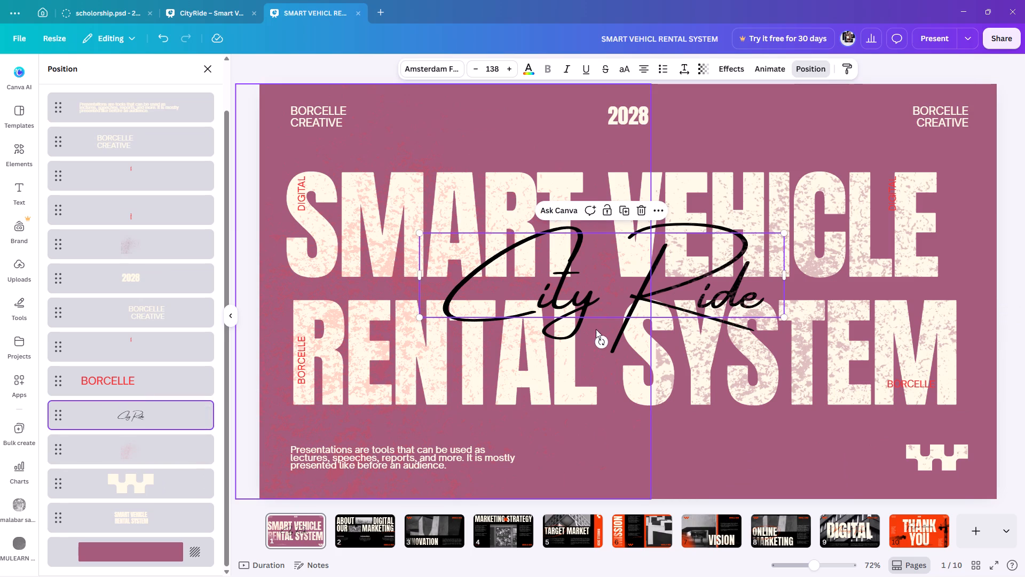
pyautogui.moveTo(787, 317); pyautogui.dragTo(831, 339)
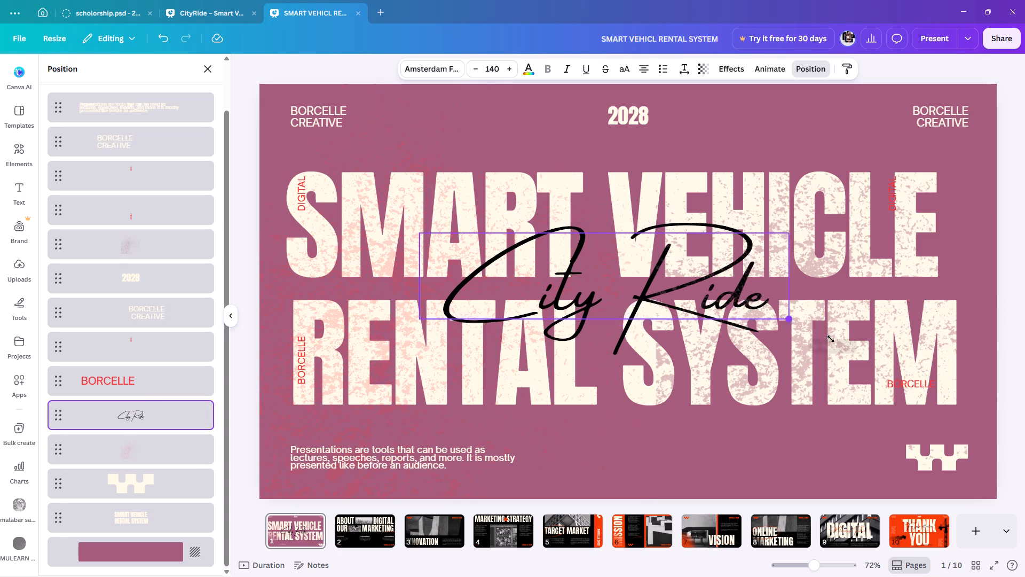
pyautogui.moveTo(831, 339); pyautogui.dragTo(919, 392)
pyautogui.moveTo(733, 315); pyautogui.dragTo(676, 314)
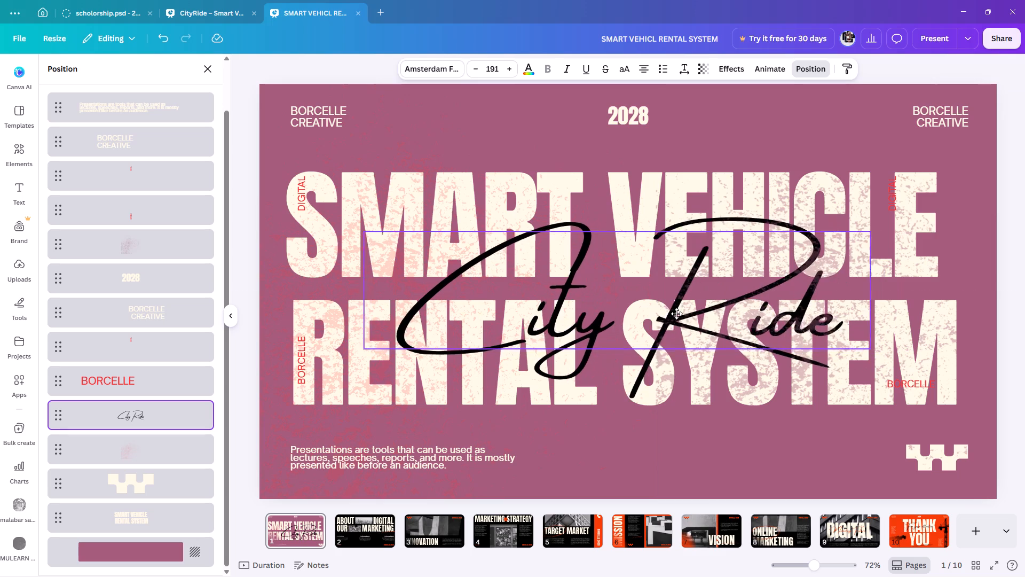
pyautogui.moveTo(676, 314); pyautogui.dragTo(656, 310)
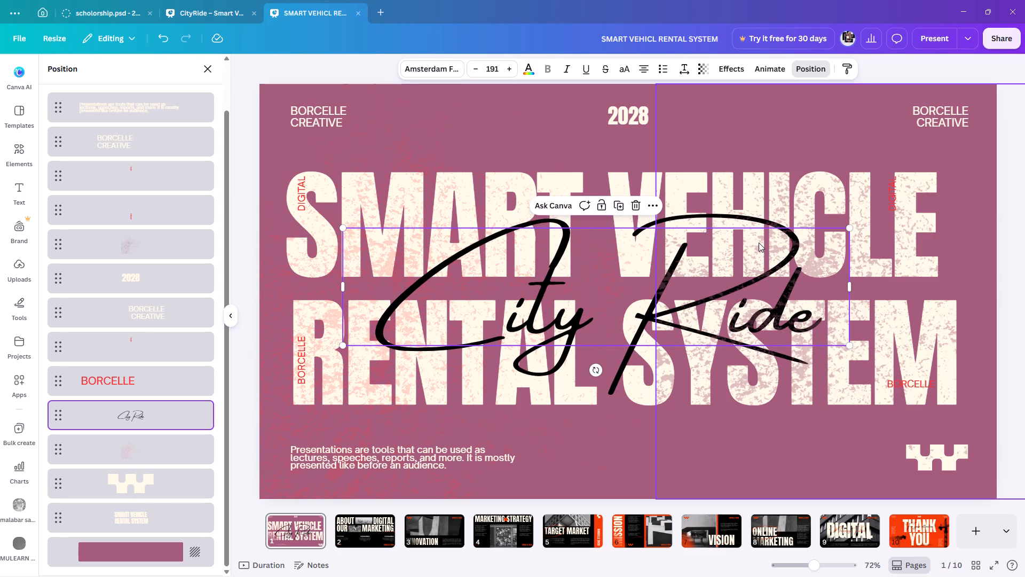
pyautogui.click(866, 204)
pyautogui.click(881, 260)
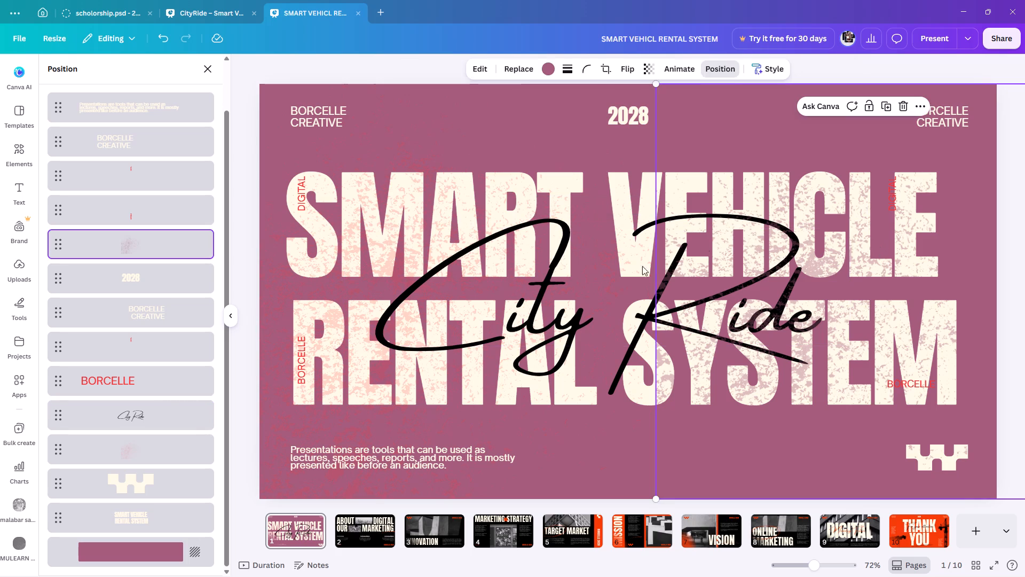
pyautogui.moveTo(550, 297); pyautogui.dragTo(564, 178)
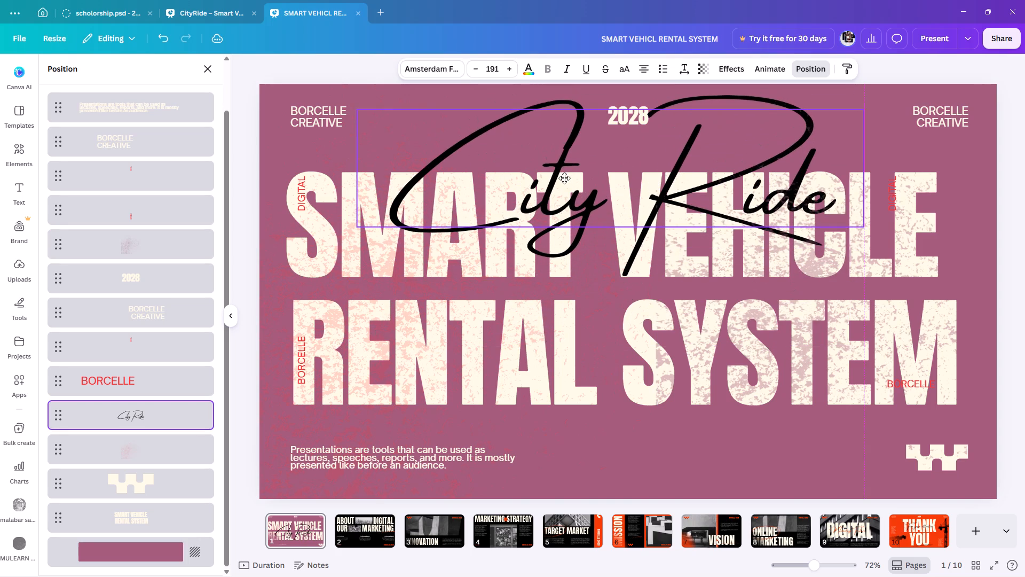
pyautogui.moveTo(564, 178); pyautogui.dragTo(556, 282)
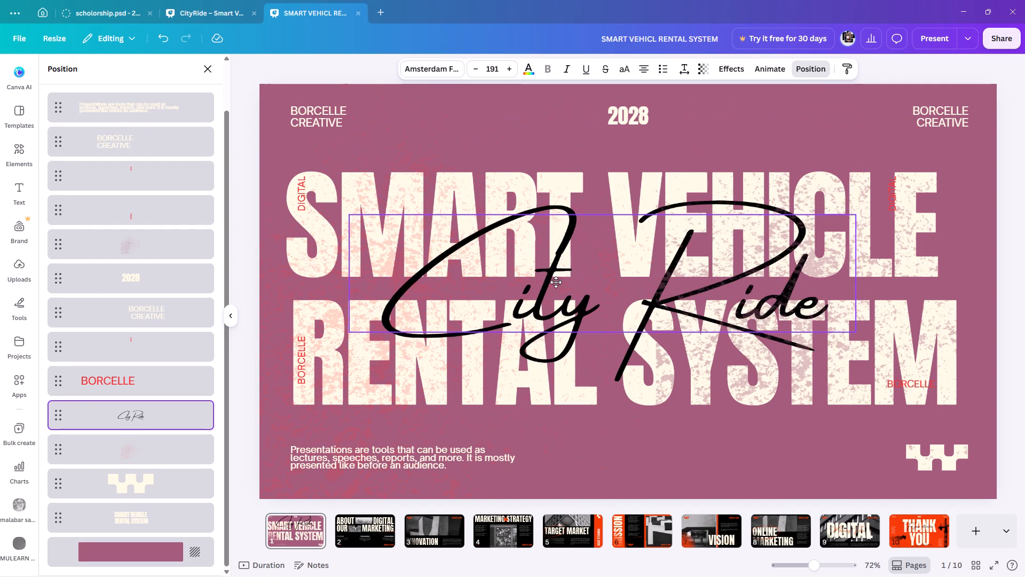
pyautogui.moveTo(556, 282); pyautogui.dragTo(555, 290)
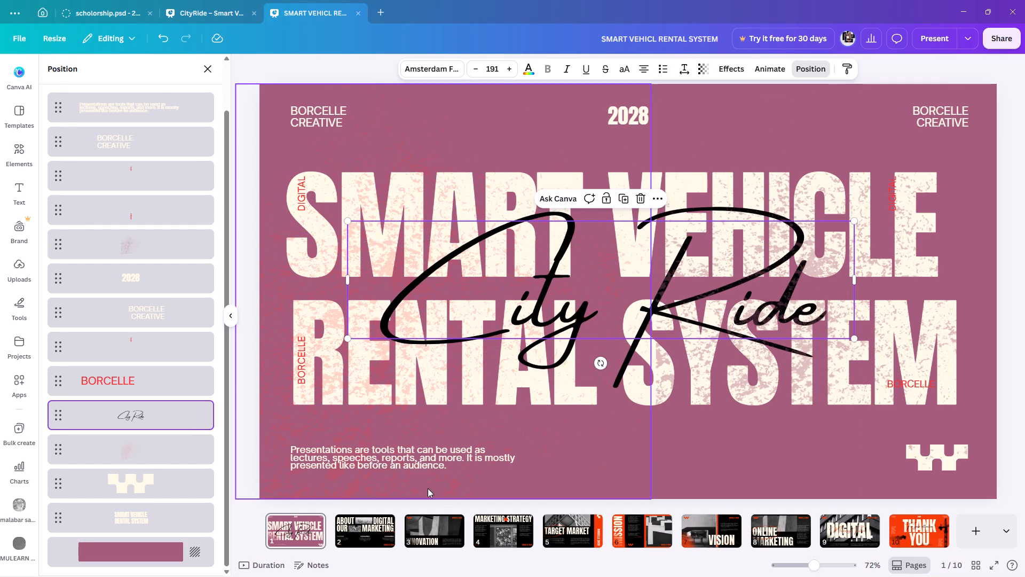
# Shift the vertical DIGITAL label on the end of VEHICLE slightly outward and recolour it with the design's mauve.
pyautogui.click(408, 463)
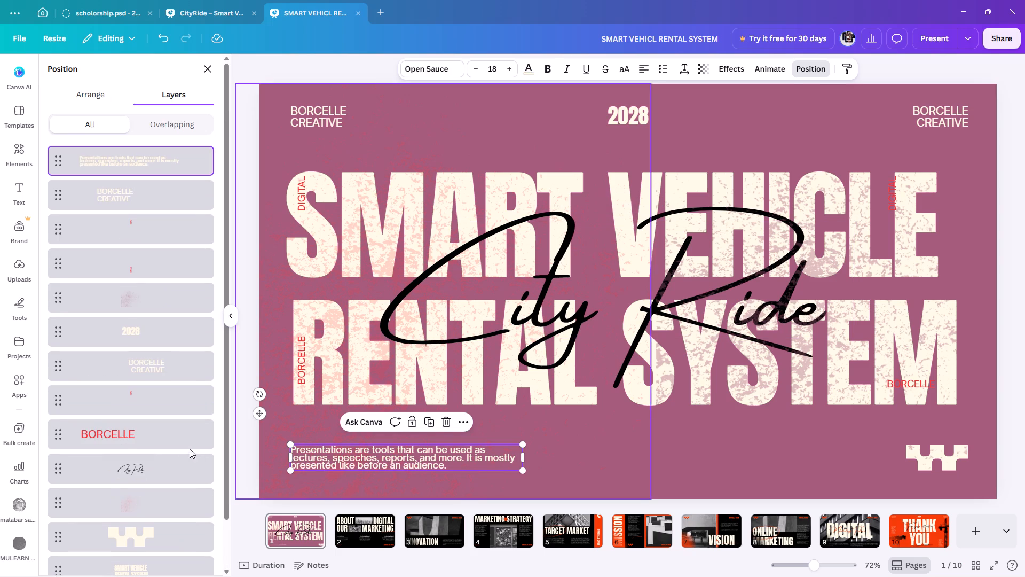
pyautogui.click(131, 387)
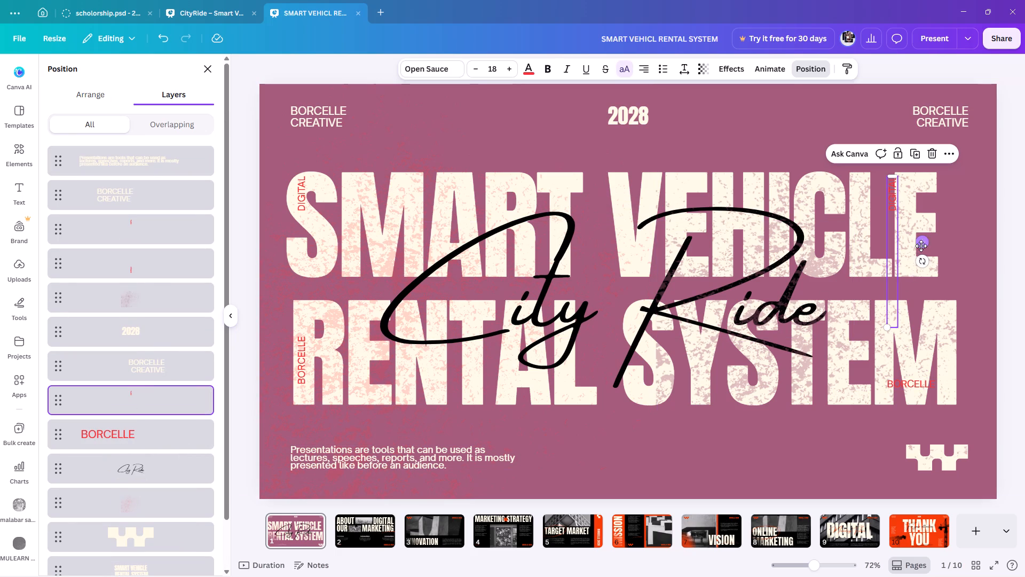
pyautogui.moveTo(921, 246); pyautogui.dragTo(936, 251)
pyautogui.click(531, 71)
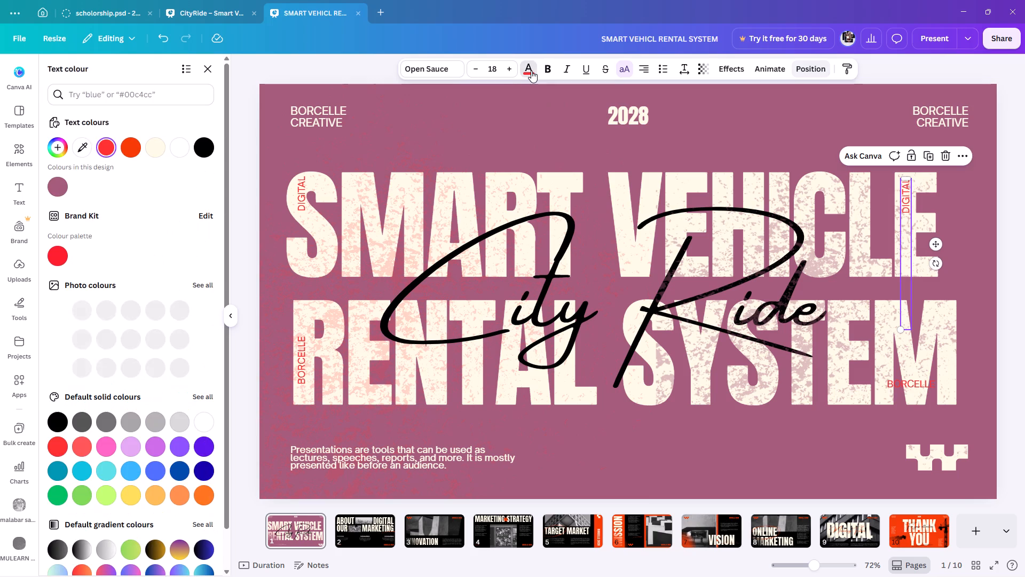
pyautogui.click(135, 144)
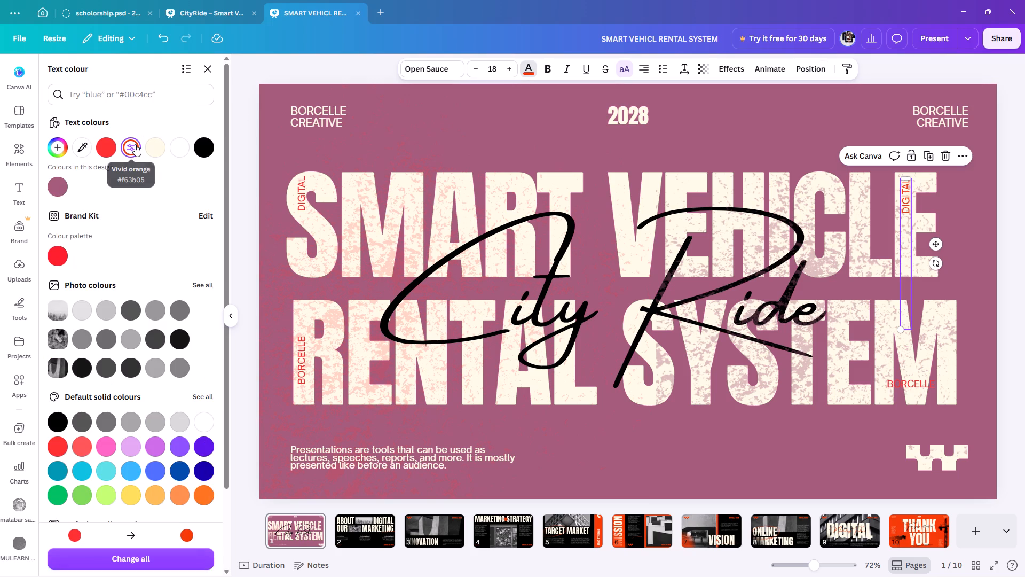
pyautogui.click(62, 187)
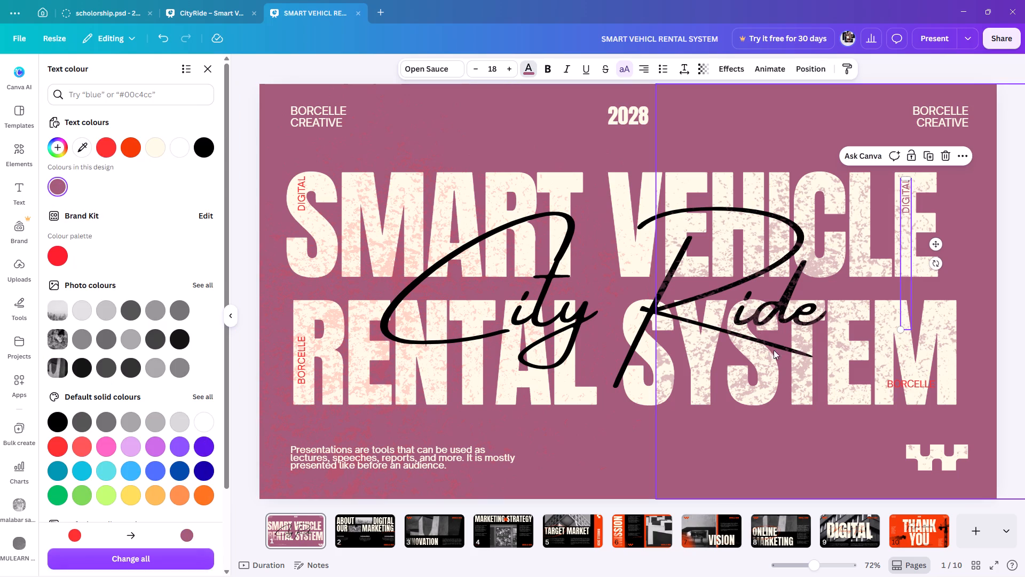
# Show the cover page's layers and delete the 2028 year text and the BORCELLE CREATIVE label in the upper-right corner of the page.
pyautogui.click(912, 386)
pyautogui.click(912, 382)
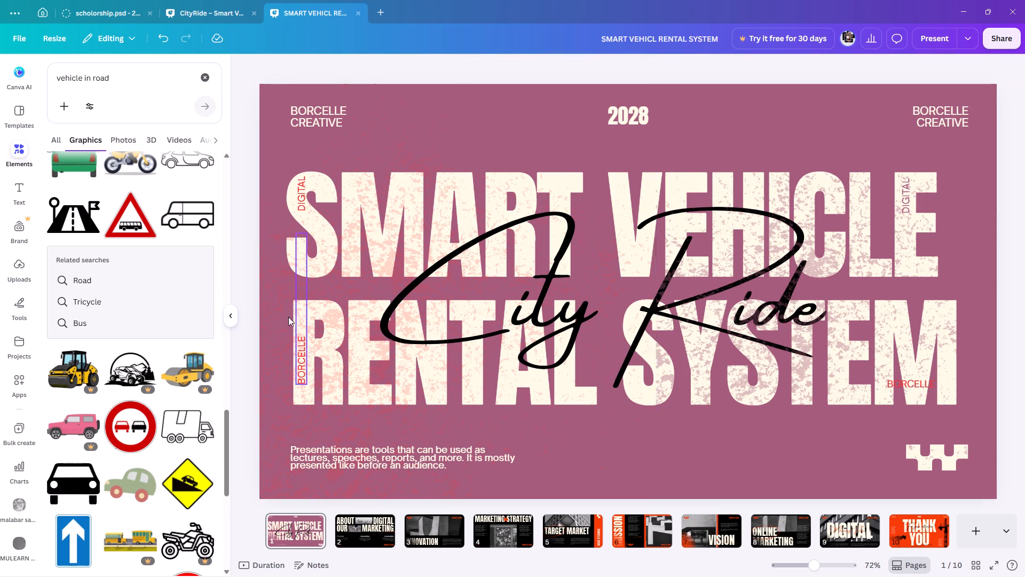
pyautogui.rightClick(511, 118)
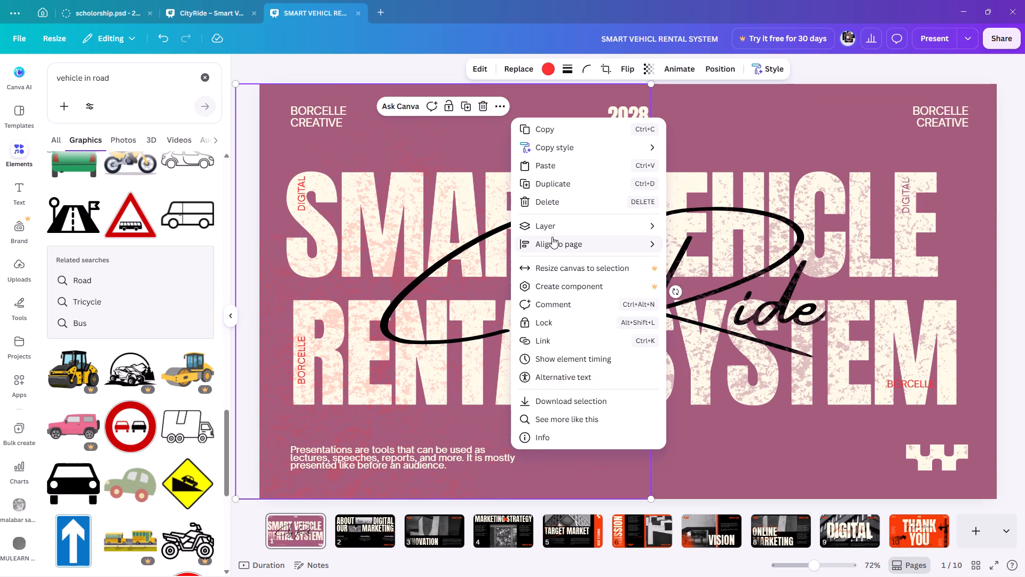
pyautogui.click(699, 297)
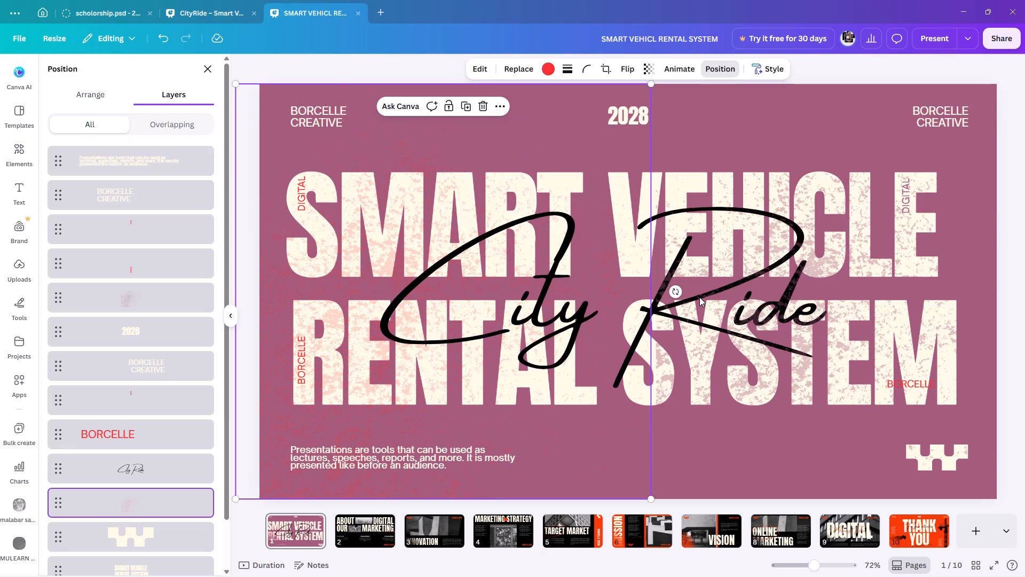
pyautogui.click(139, 334)
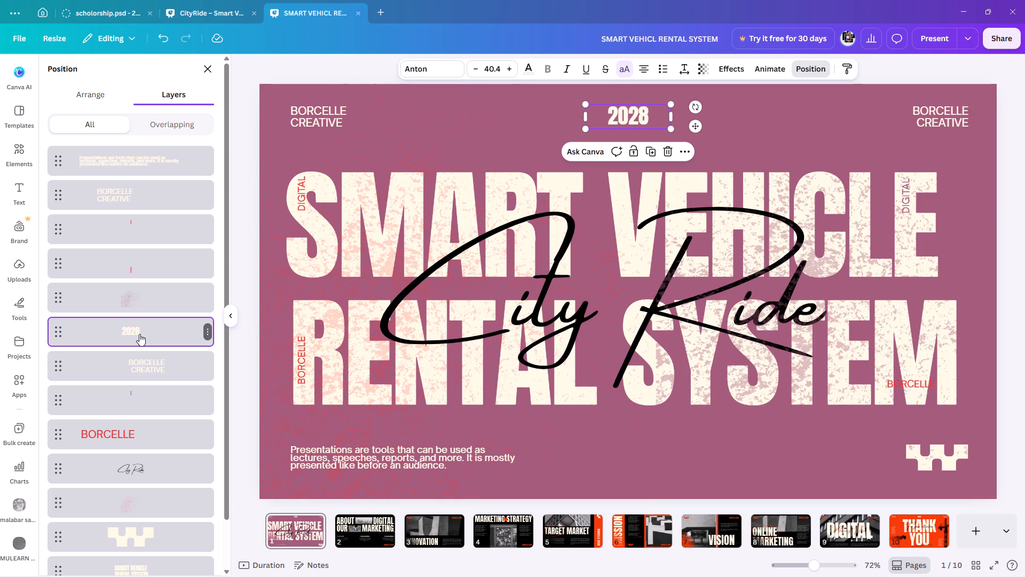
pyautogui.press('Delete')
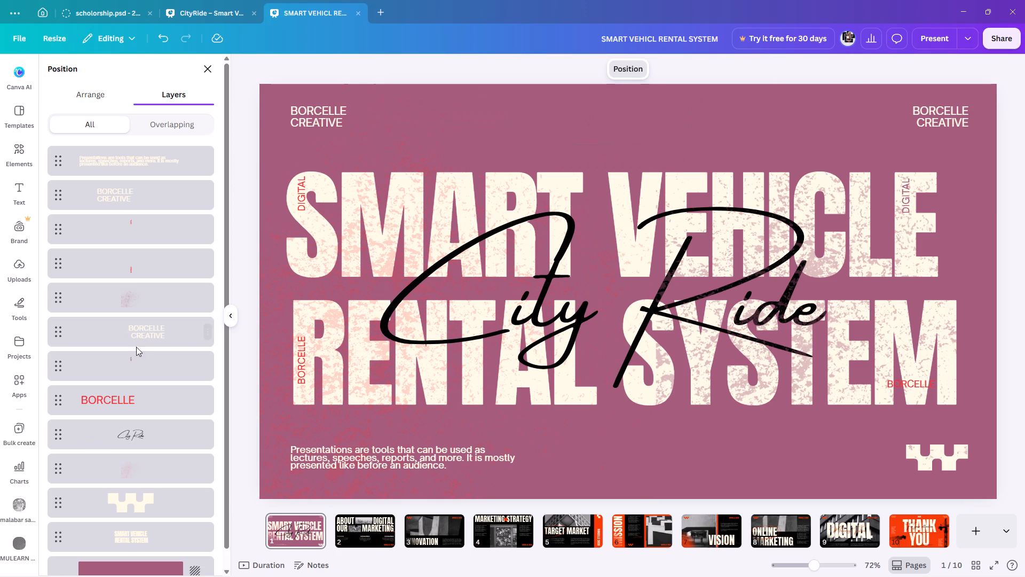
pyautogui.click(127, 333)
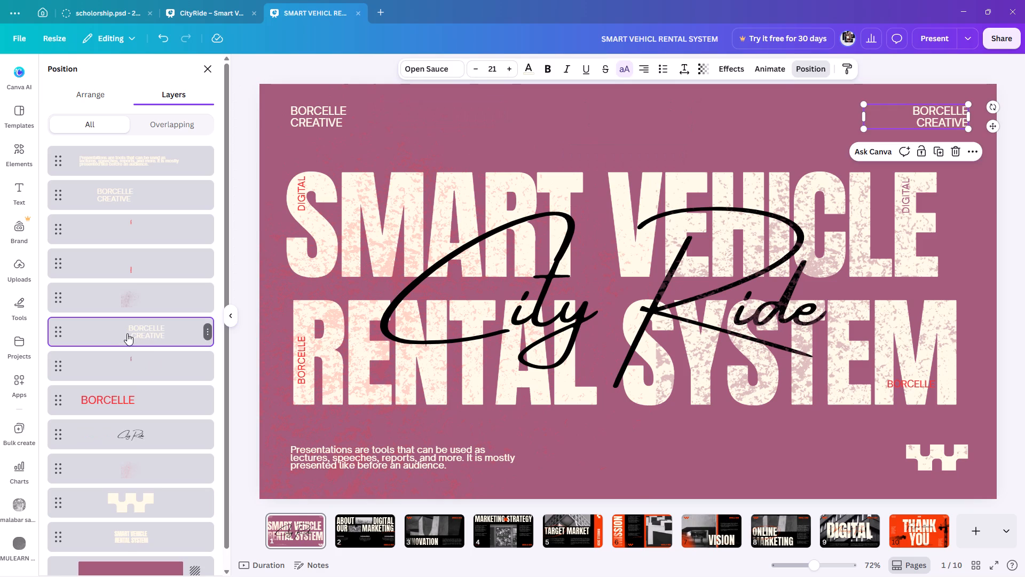
pyautogui.press('Delete')
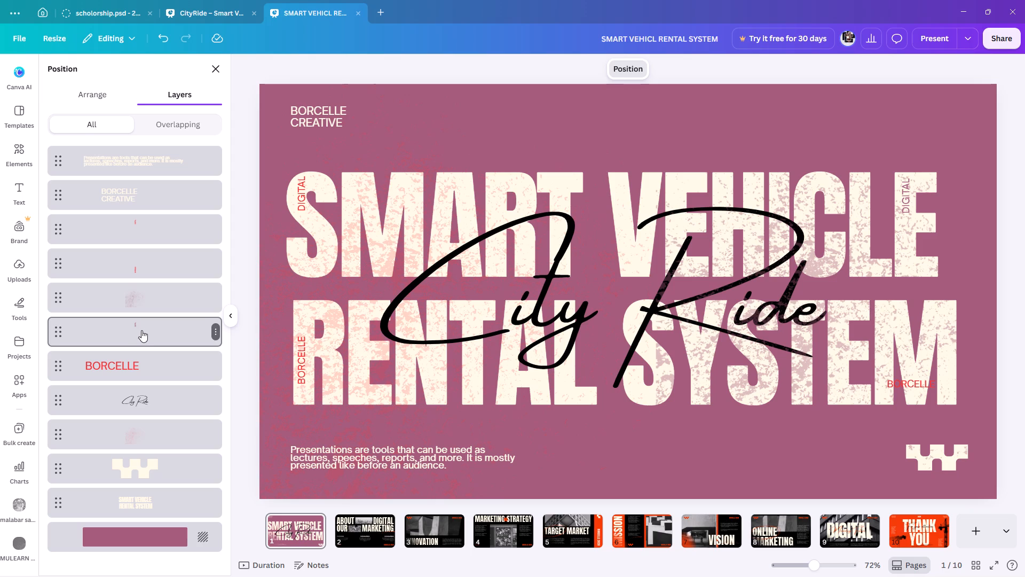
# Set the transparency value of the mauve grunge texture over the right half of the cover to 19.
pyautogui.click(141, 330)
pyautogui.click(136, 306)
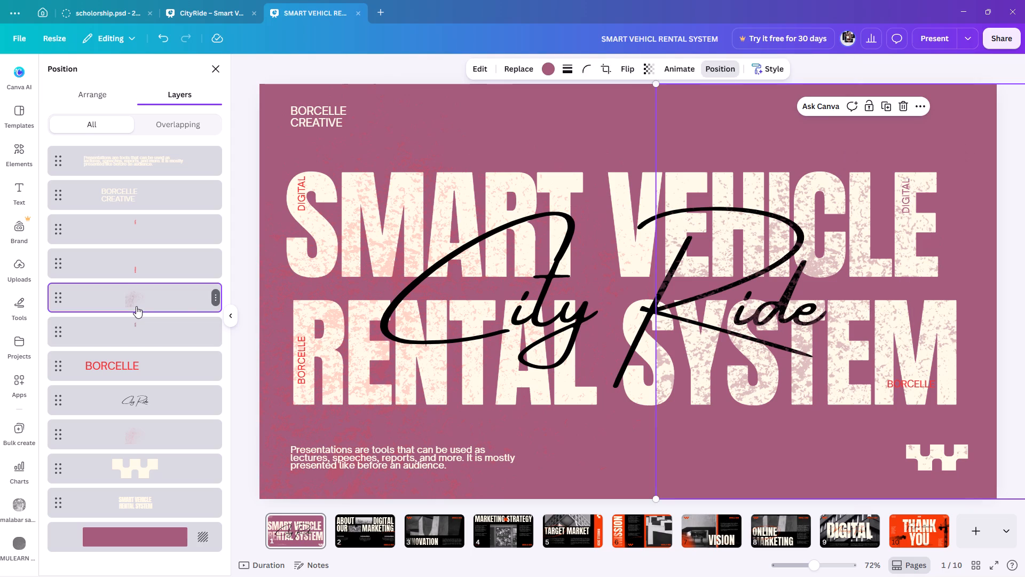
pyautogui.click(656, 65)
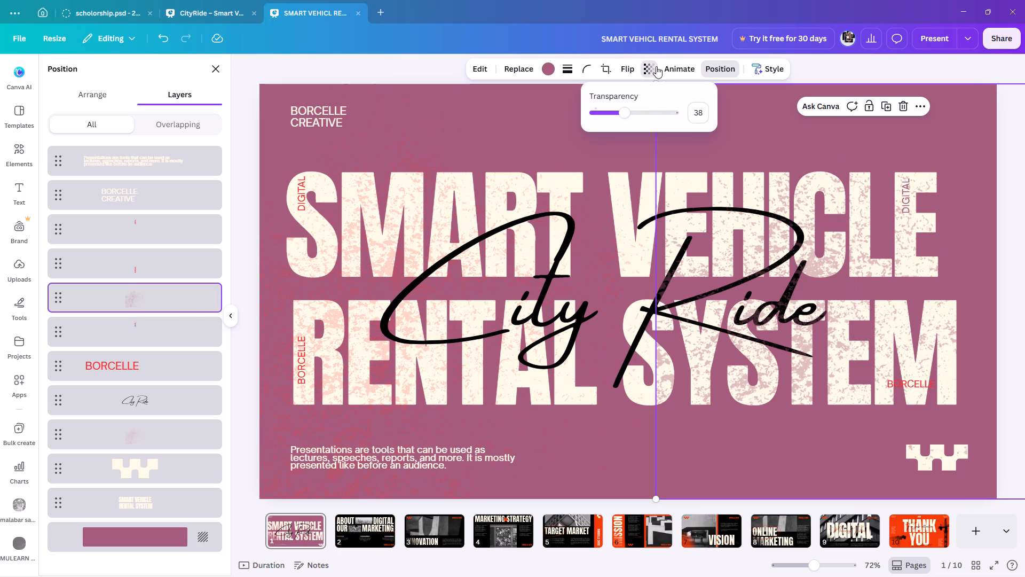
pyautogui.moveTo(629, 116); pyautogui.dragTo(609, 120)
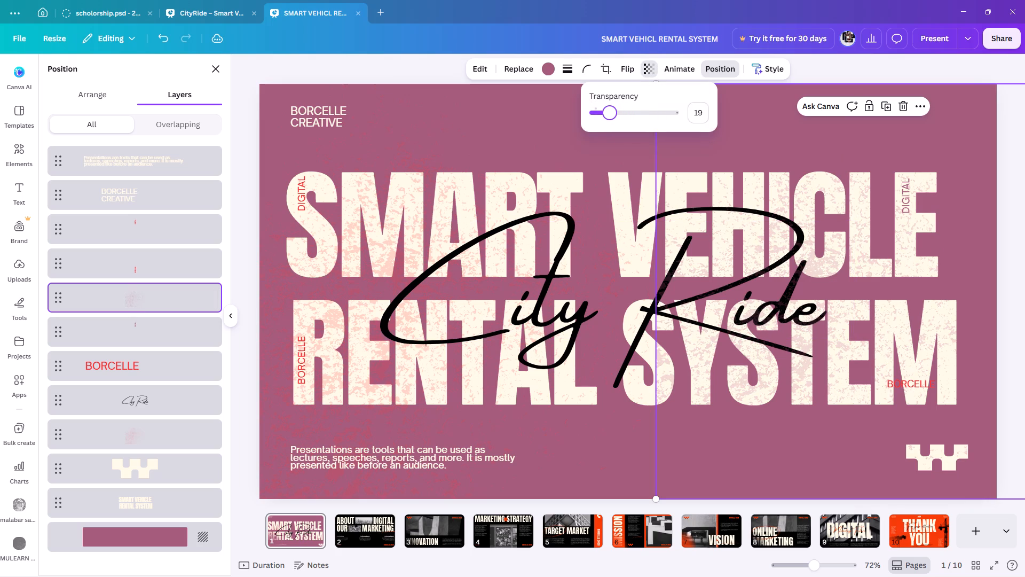
# Delete the vertical red BORCELLE label on the R of RENTAL and the mauve vertical DIGITAL label on VEHICLE.
pyautogui.click(140, 275)
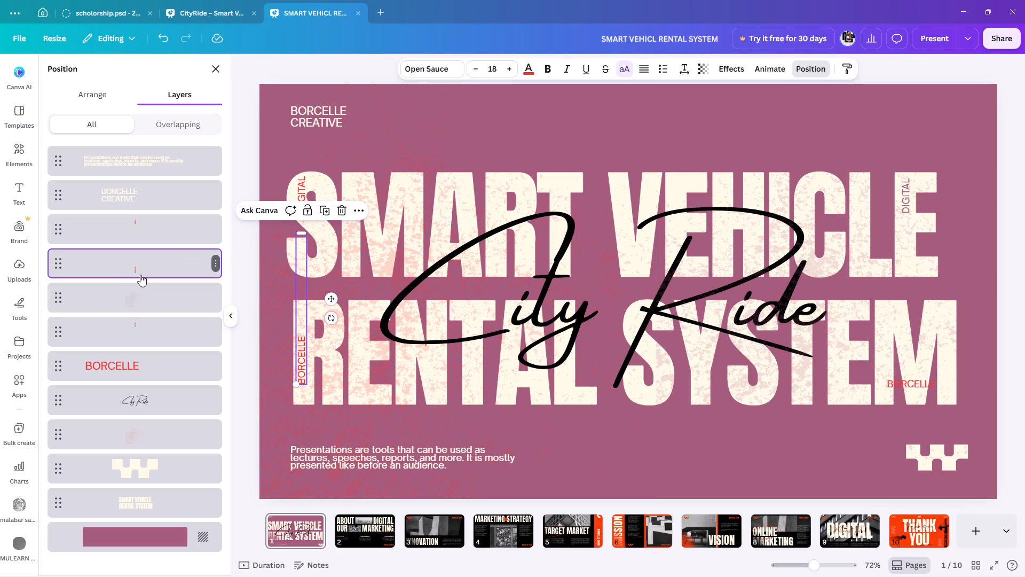
pyautogui.press('Delete')
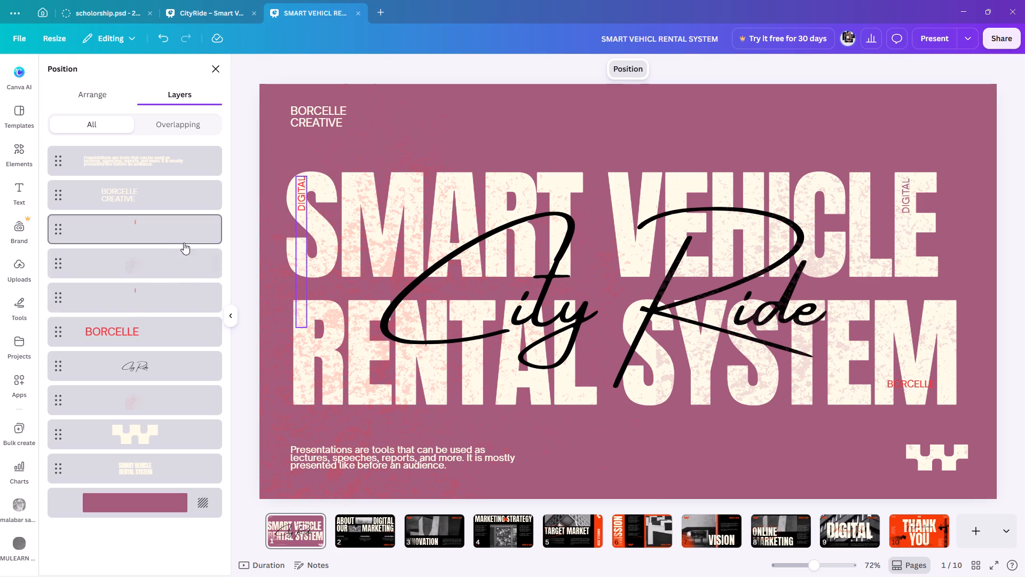
pyautogui.click(151, 292)
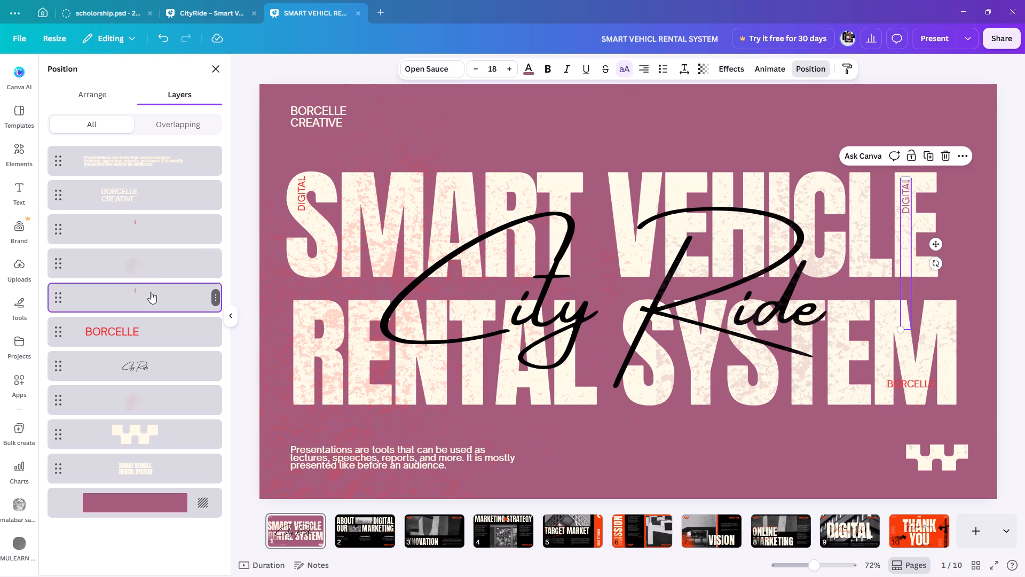
pyautogui.press('Delete')
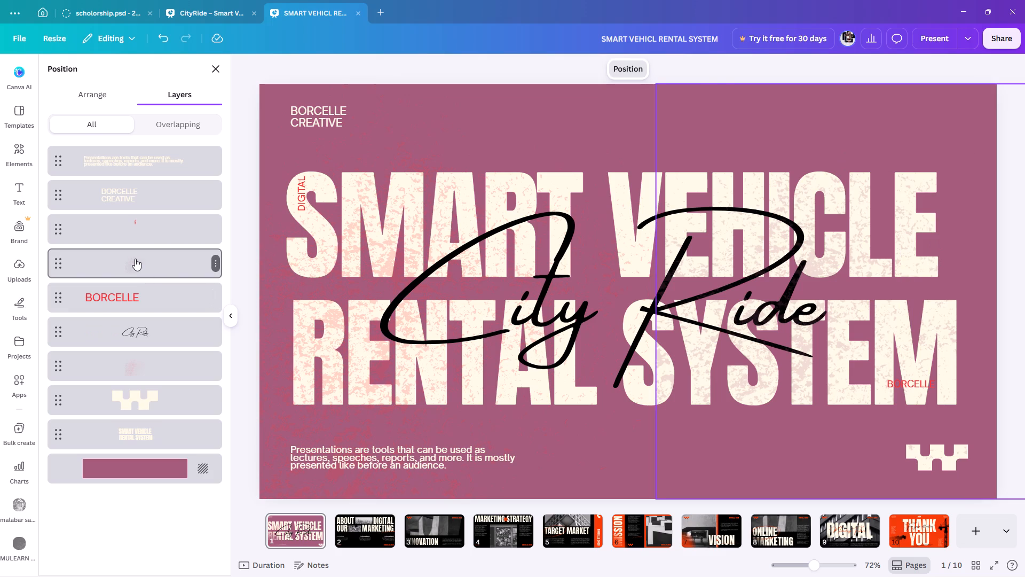
# Try the mauve grunge texture over the right half of the cover nearly opaque, and settle its transparency value at 17.
pyautogui.click(135, 259)
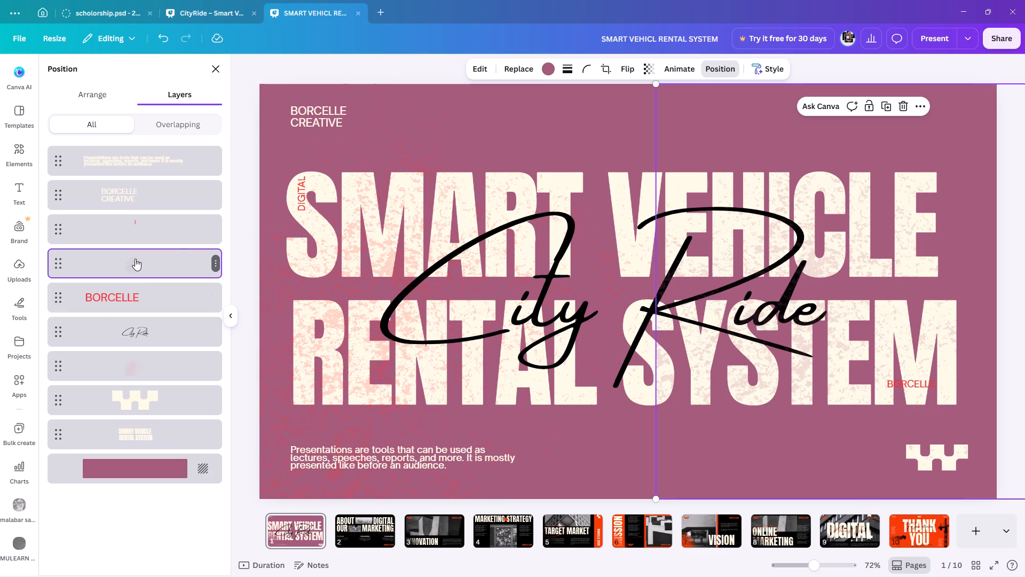
pyautogui.click(653, 65)
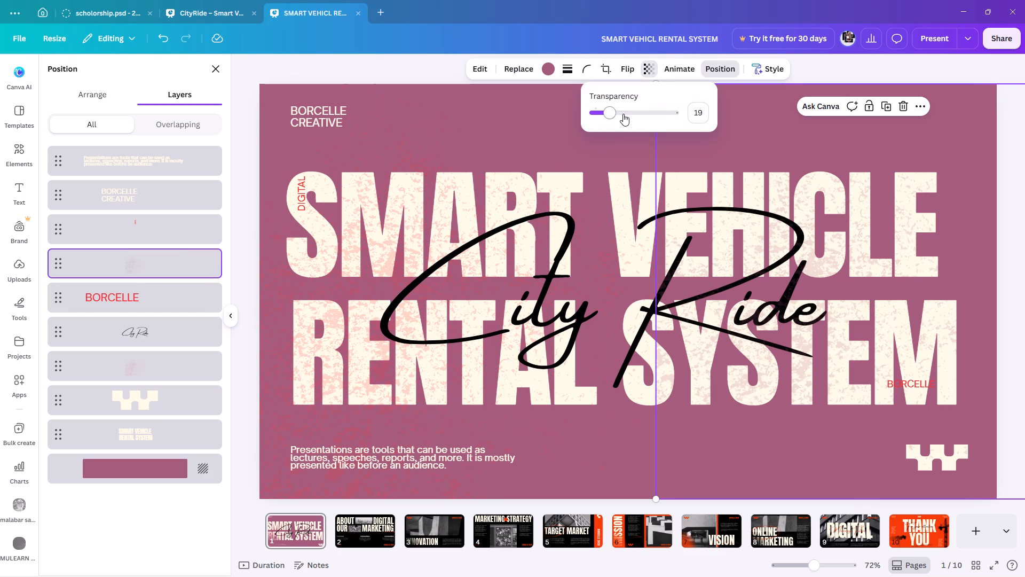
pyautogui.moveTo(616, 117); pyautogui.dragTo(694, 117)
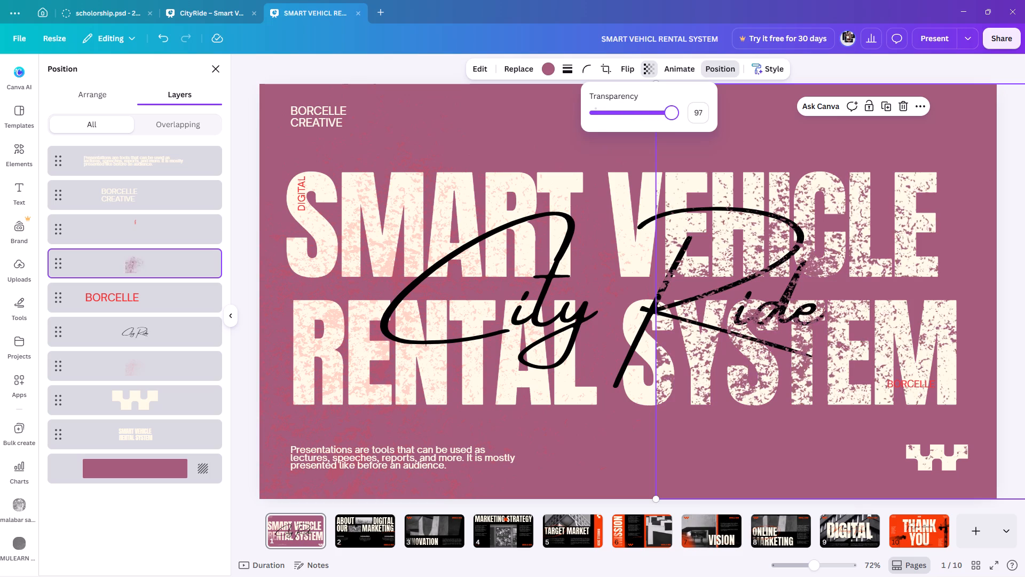
pyautogui.moveTo(694, 117); pyautogui.dragTo(606, 142)
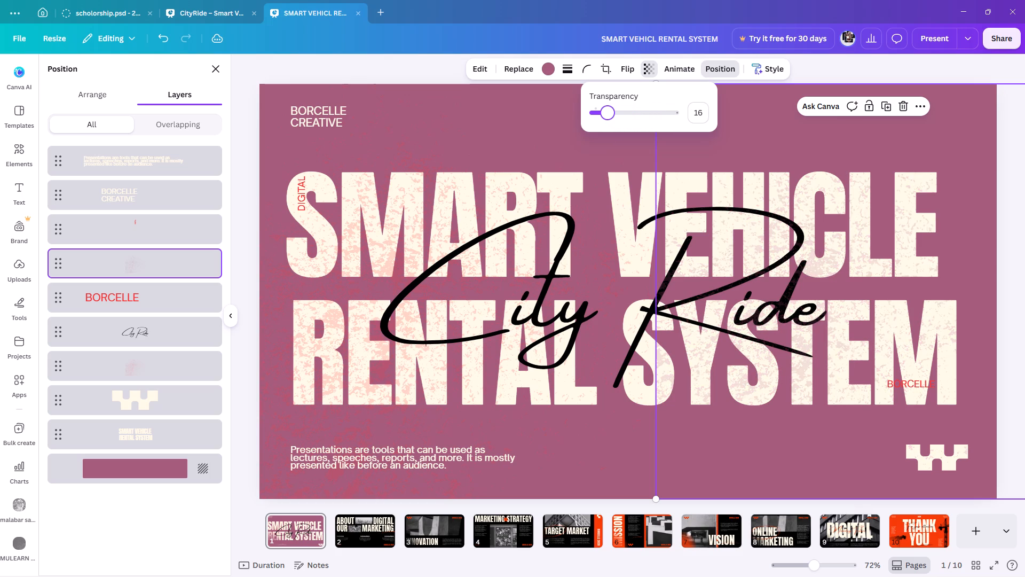
pyautogui.moveTo(606, 142); pyautogui.dragTo(608, 143)
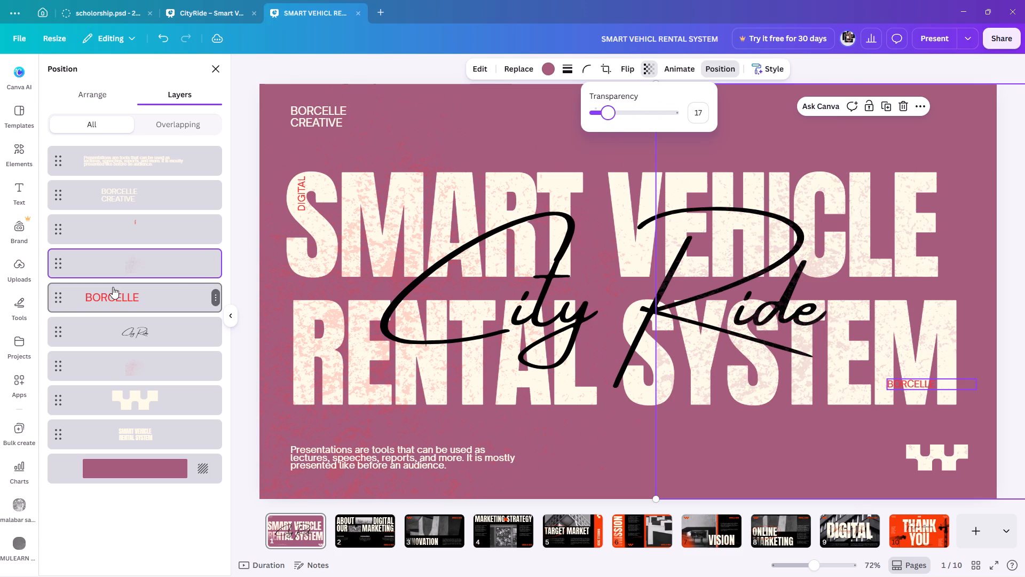
# Delete the horizontal red BORCELLE label on SYSTEM and the vertical red DIGITAL label on the S of SMART.
pyautogui.click(112, 286)
pyautogui.press('Delete')
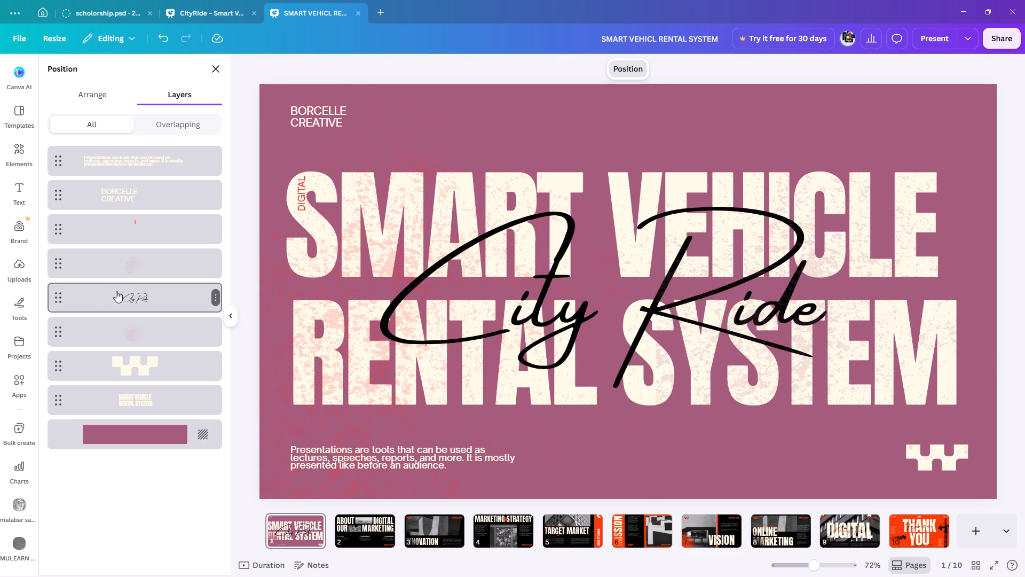
pyautogui.scroll(4, 130, 290)
pyautogui.scroll(-1, 130, 290)
pyautogui.click(144, 214)
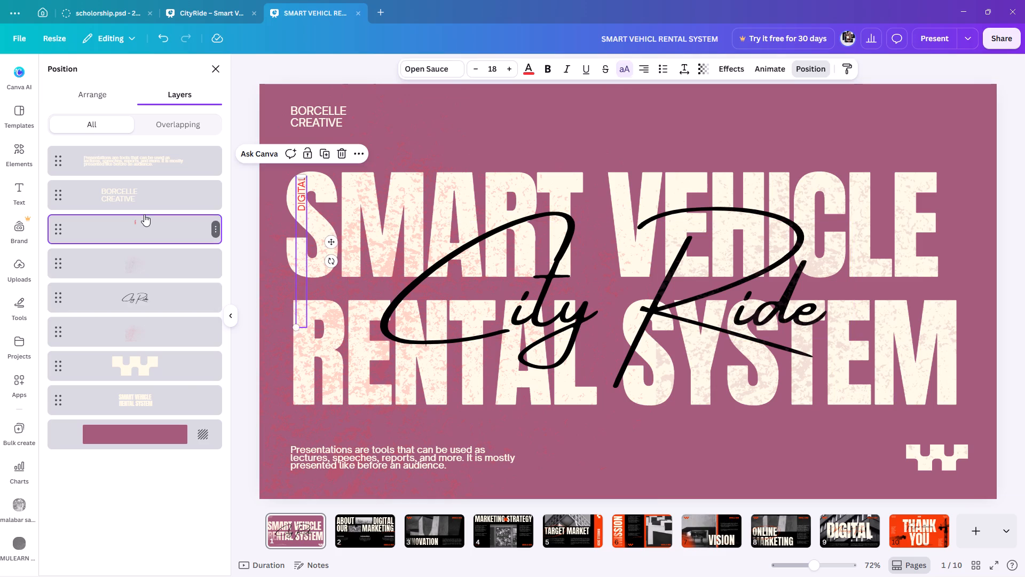
pyautogui.press('Delete')
# Select the remaining BORCELLE CREATIVE label in the upper-left corner of the cover page.
pyautogui.click(130, 202)
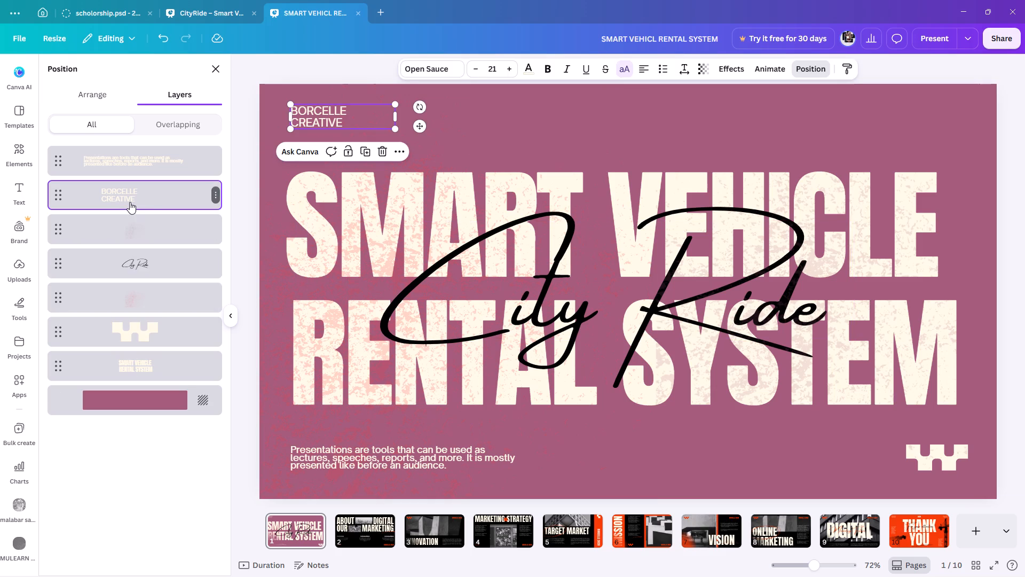
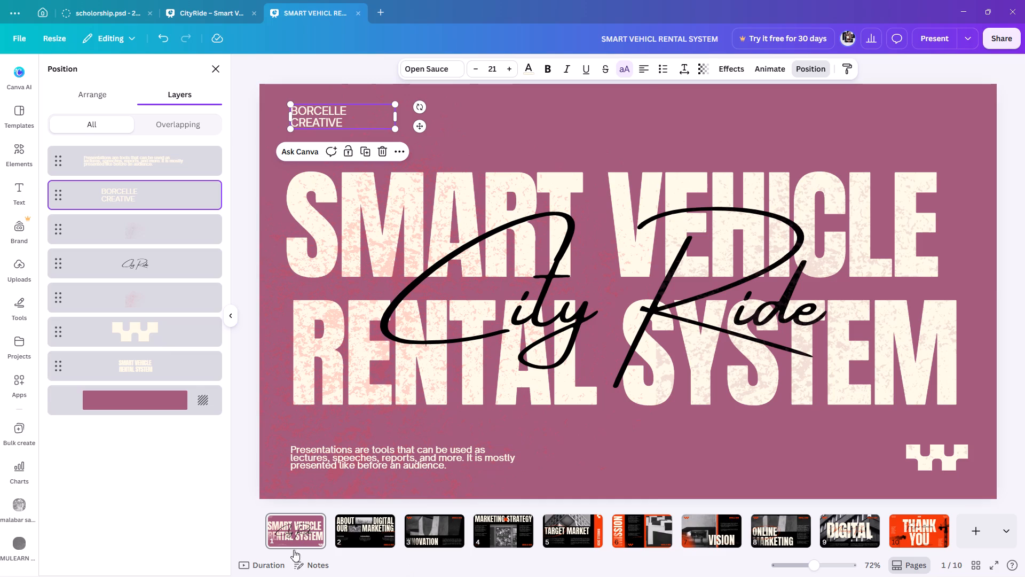
# Replace the BORCELLE CREATIVE label in the cover's upper-left corner with JAVA PROJECT, one word per line without a leading space.
pyautogui.click(133, 150)
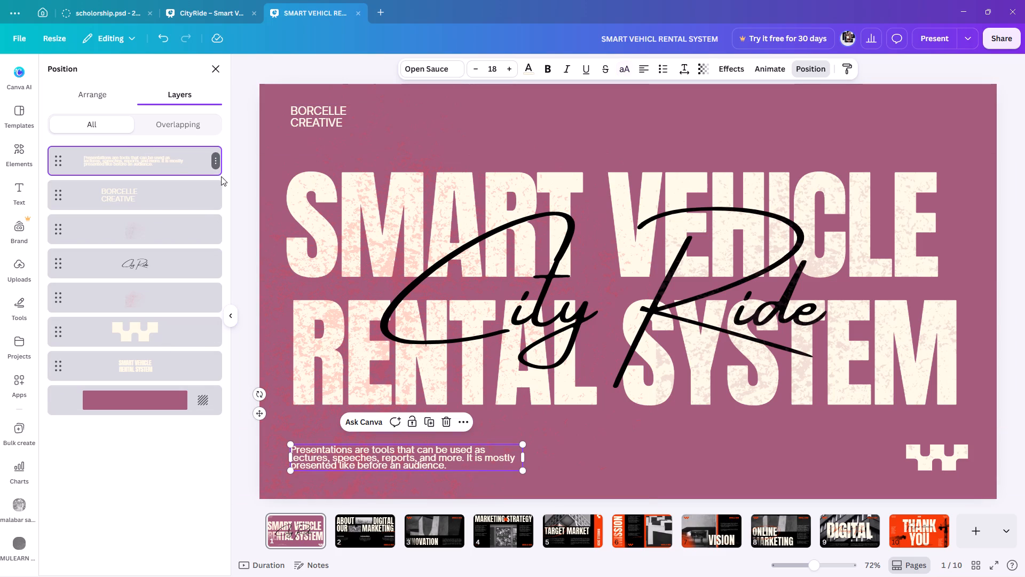
pyautogui.click(320, 116)
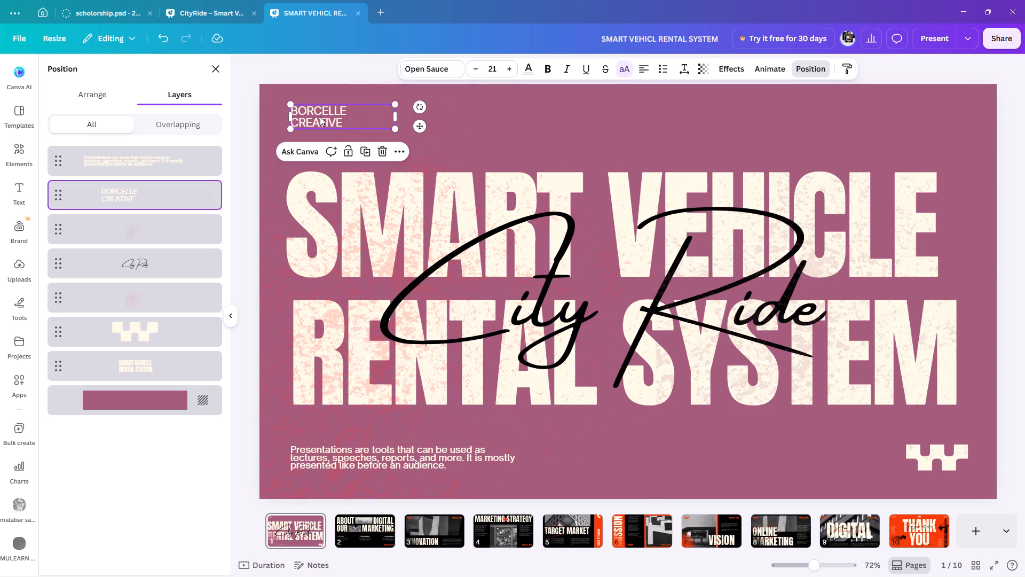
pyautogui.doubleClick(320, 116)
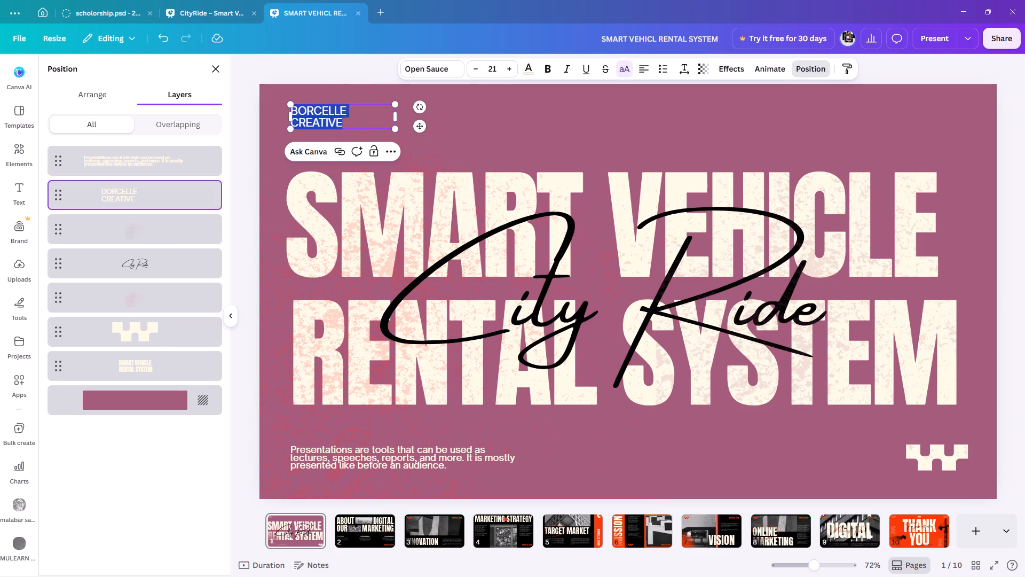
pyautogui.write('JAVA')
pyautogui.press('space')
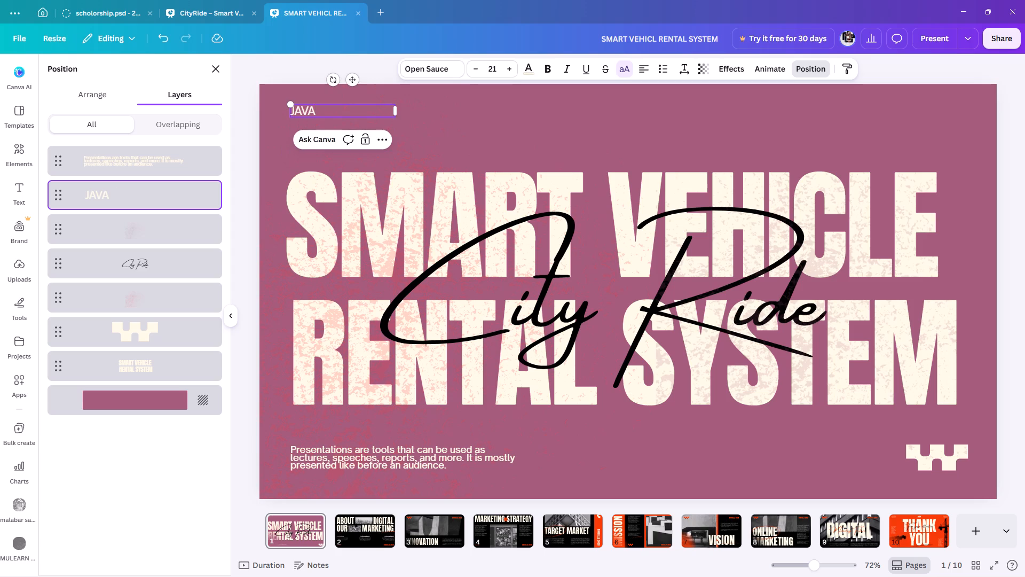
pyautogui.write('PROJECT')
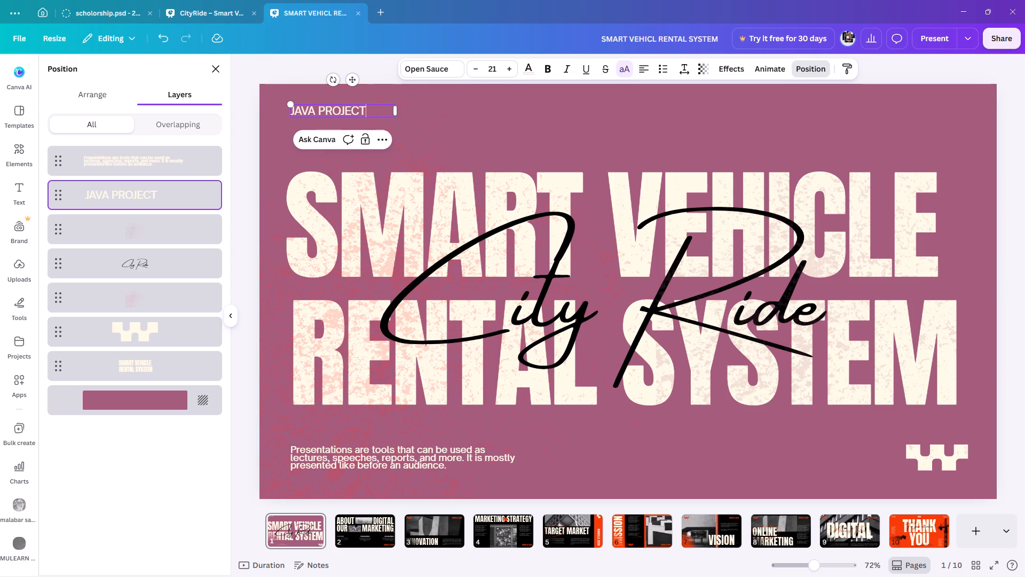
pyautogui.click(315, 112)
pyautogui.press('Return')
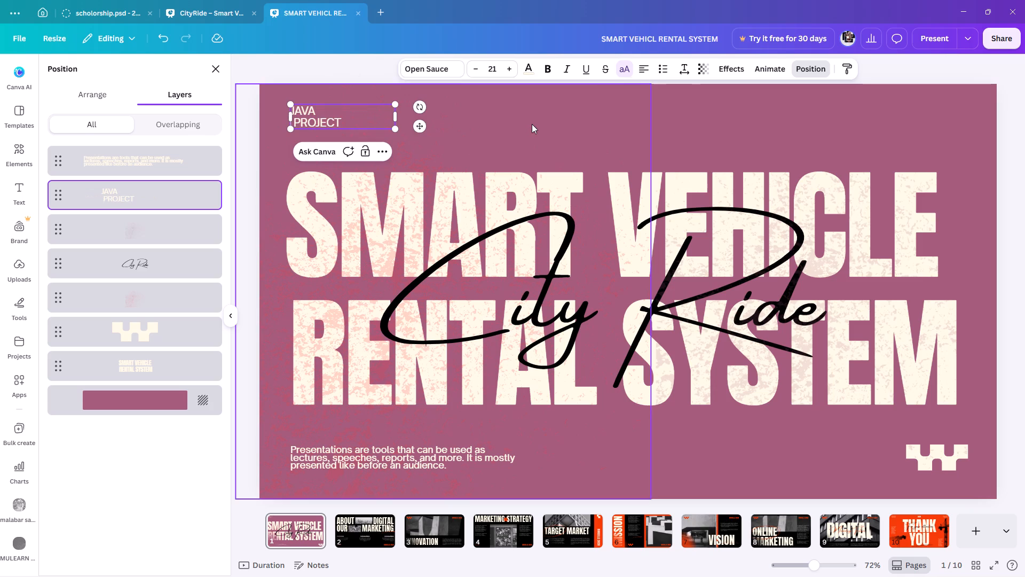
pyautogui.click(533, 124)
pyautogui.doubleClick(317, 106)
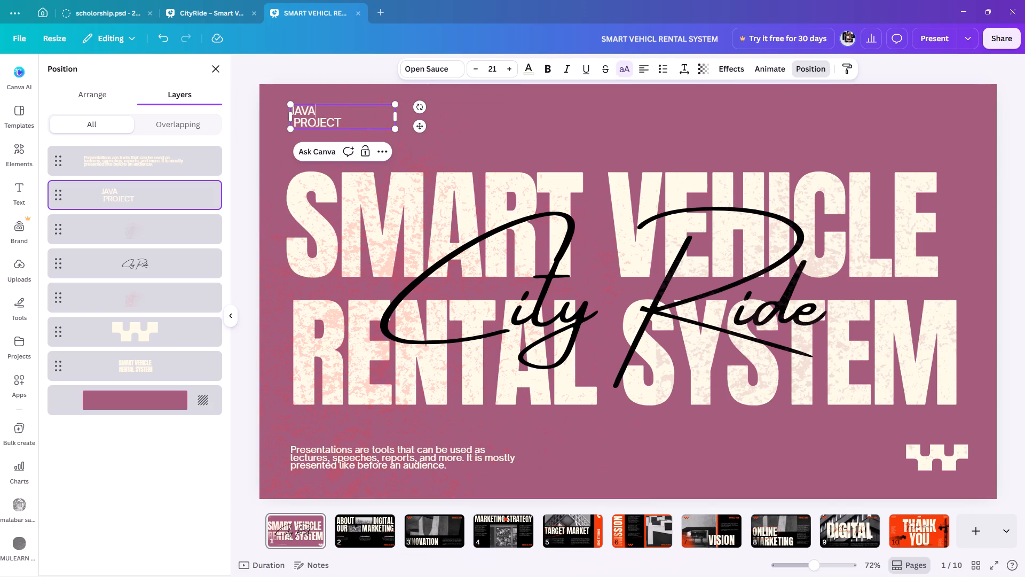
pyautogui.click(298, 126)
pyautogui.click(294, 126)
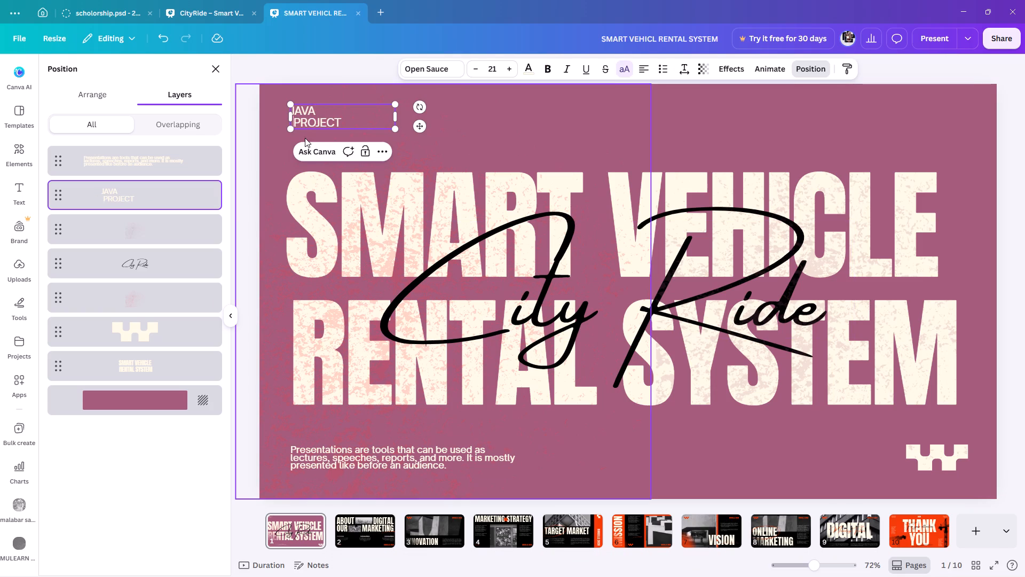
pyautogui.press('BackSpace')
pyautogui.click(492, 121)
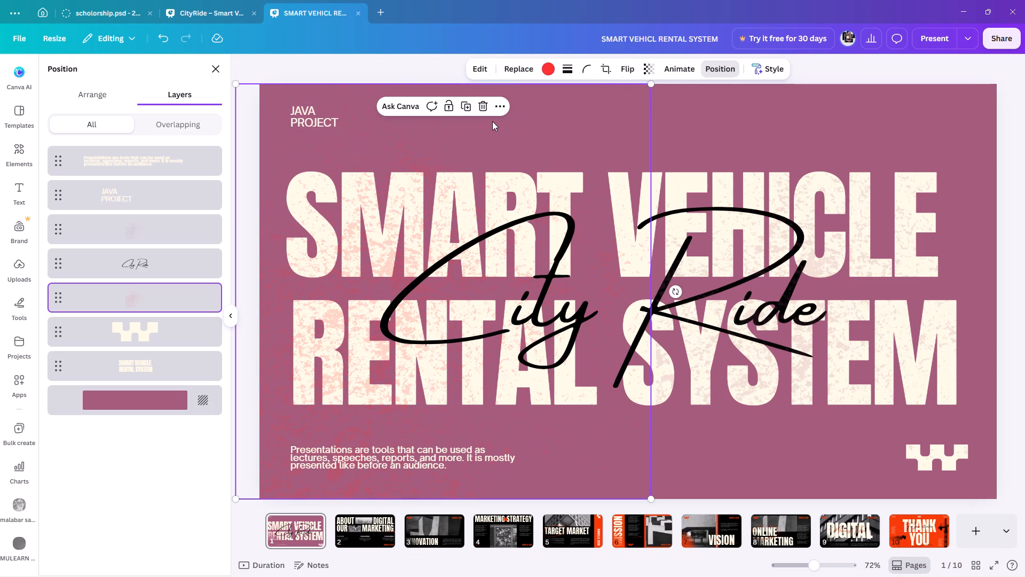
# Increase the line spacing of the JAVA PROJECT label to slightly more than 1.26.
pyautogui.click(319, 113)
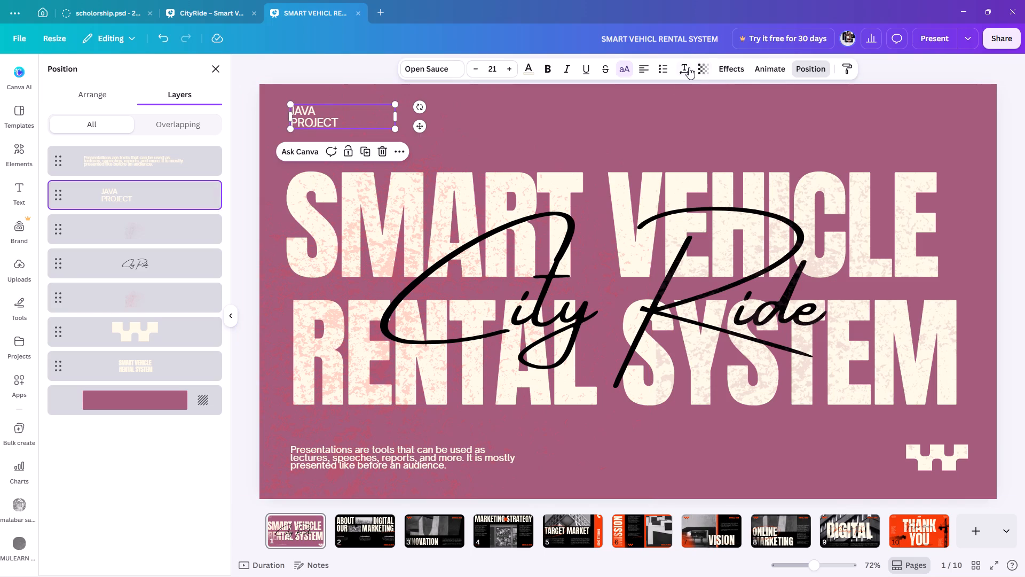
pyautogui.click(688, 67)
pyautogui.moveTo(653, 149); pyautogui.dragTo(660, 152)
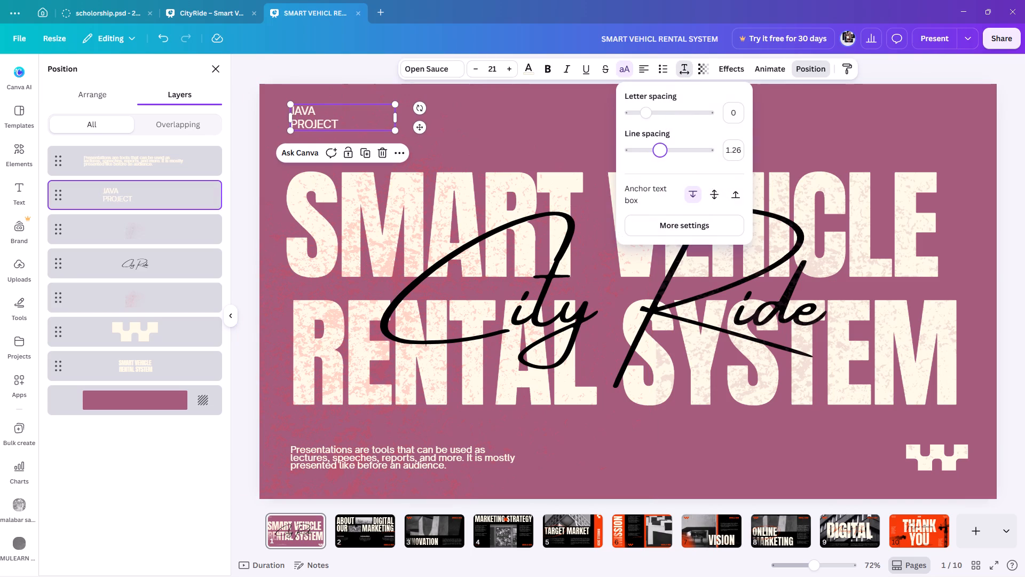
pyautogui.moveTo(660, 152); pyautogui.dragTo(667, 155)
pyautogui.click(569, 157)
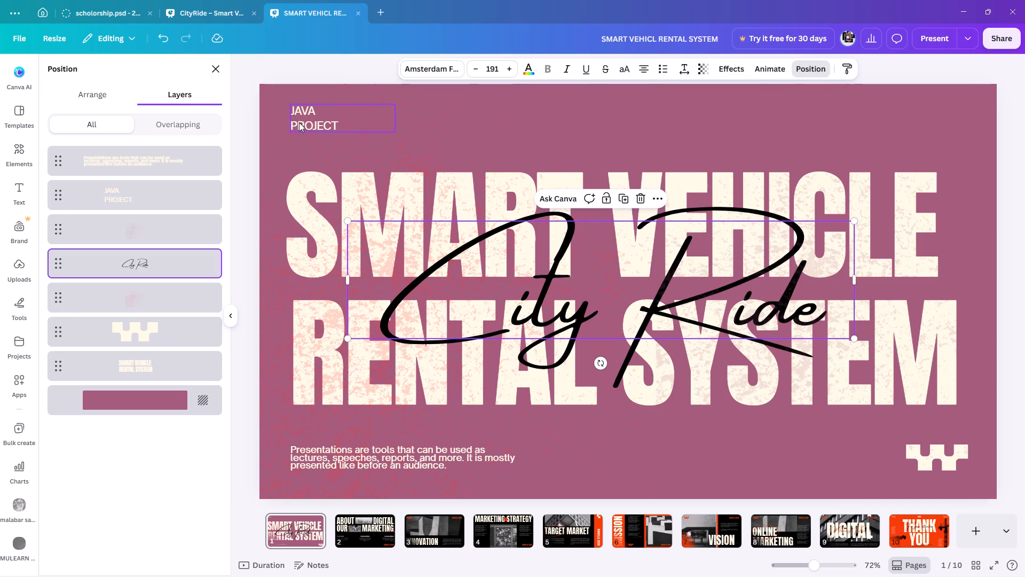
# Set the font size of the JAVA PROJECT label to 23.
pyautogui.click(304, 118)
pyautogui.doubleClick(510, 66)
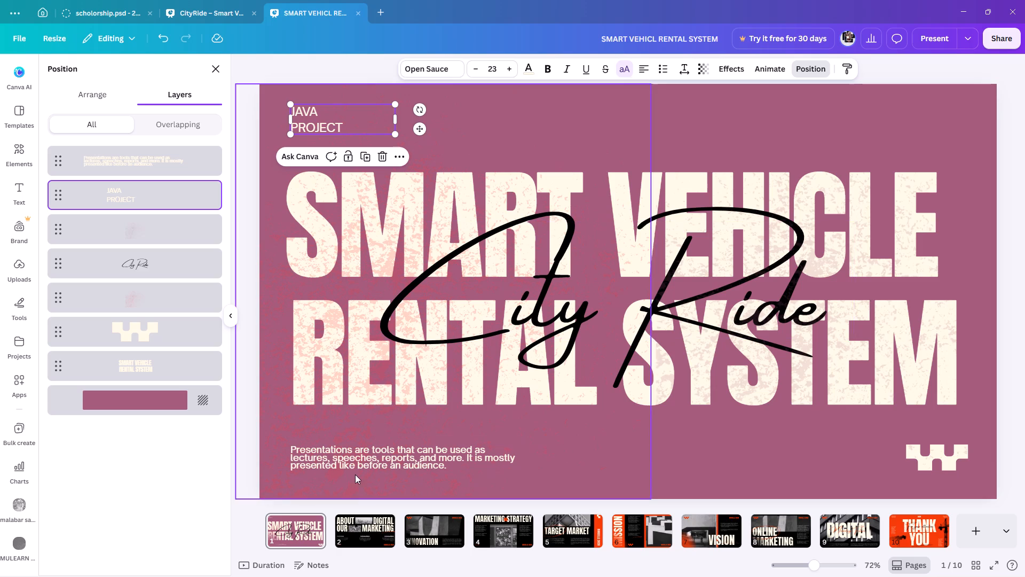
# Move the City Ride script above the mauve grunge texture in the cover's layer order.
pyautogui.click(365, 450)
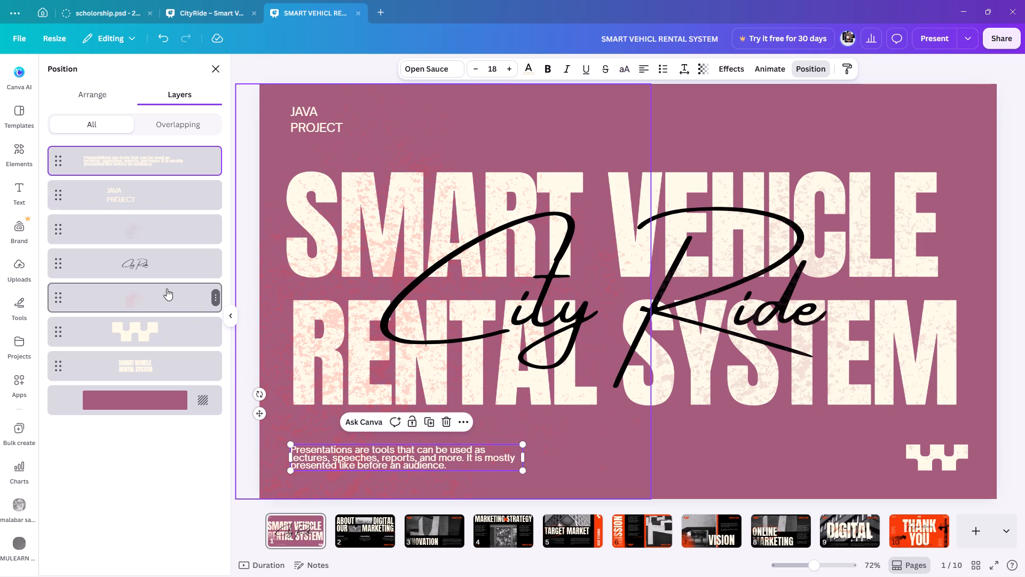
pyautogui.click(167, 288)
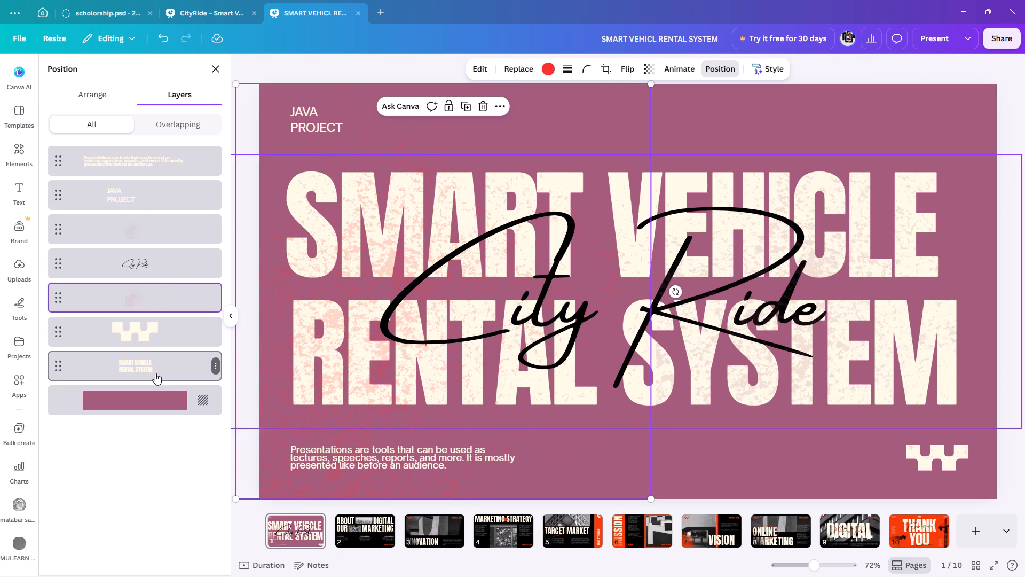
pyautogui.click(157, 236)
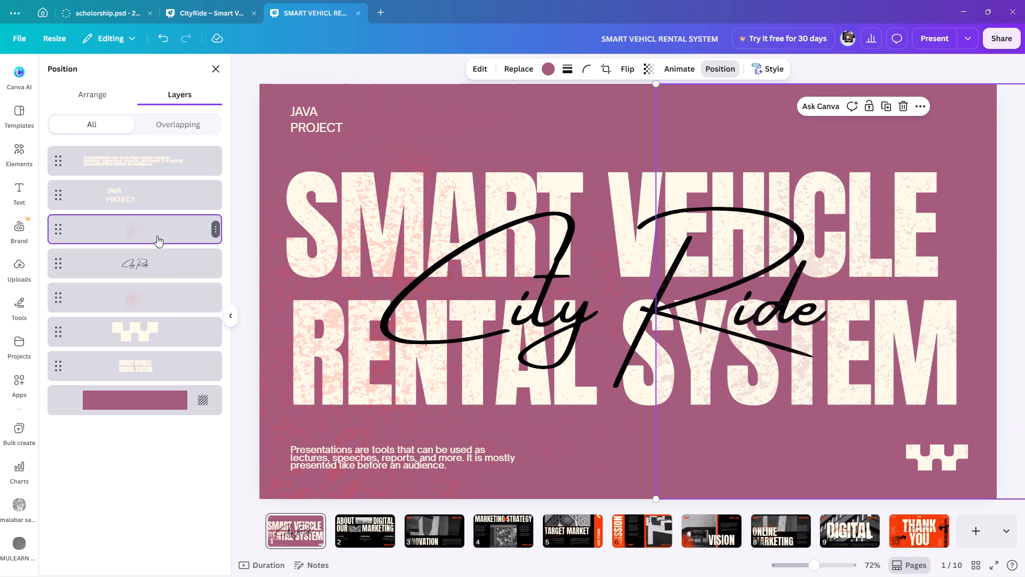
pyautogui.click(150, 265)
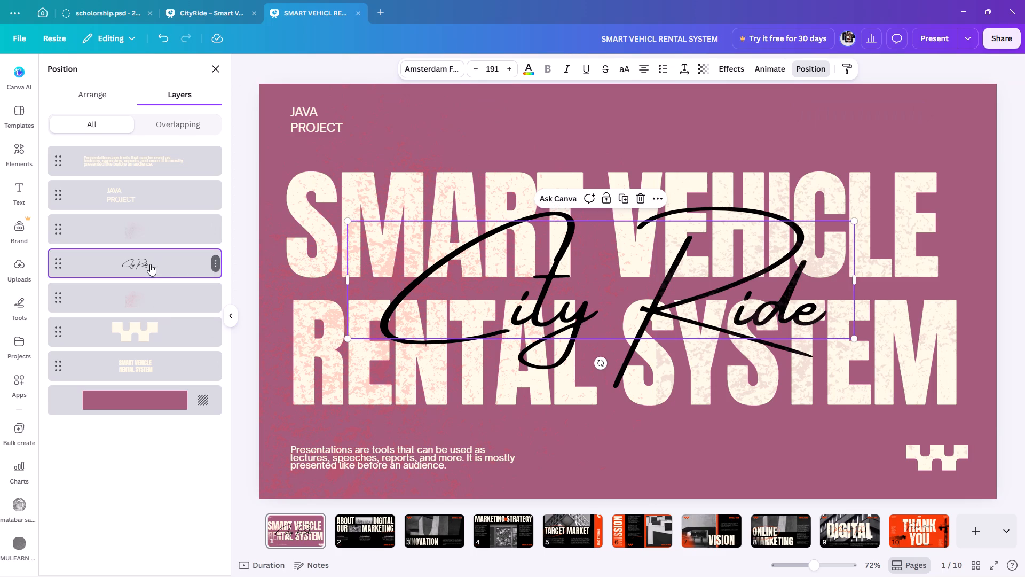
pyautogui.moveTo(150, 263); pyautogui.dragTo(153, 209)
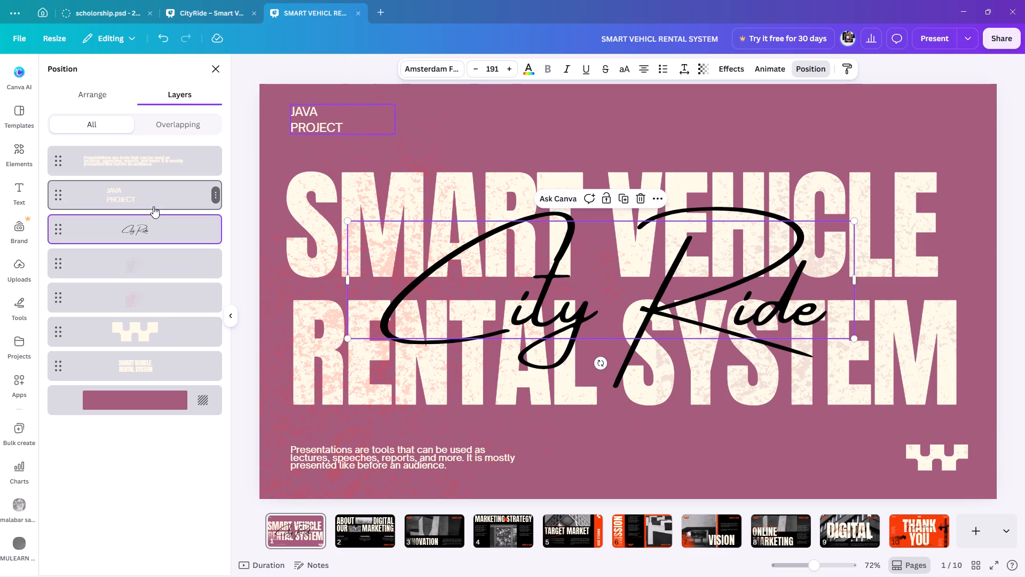
# Replace the placeholder paragraph at the bottom of the cover with the tagline line "A smart and efficient approach".
pyautogui.click(138, 148)
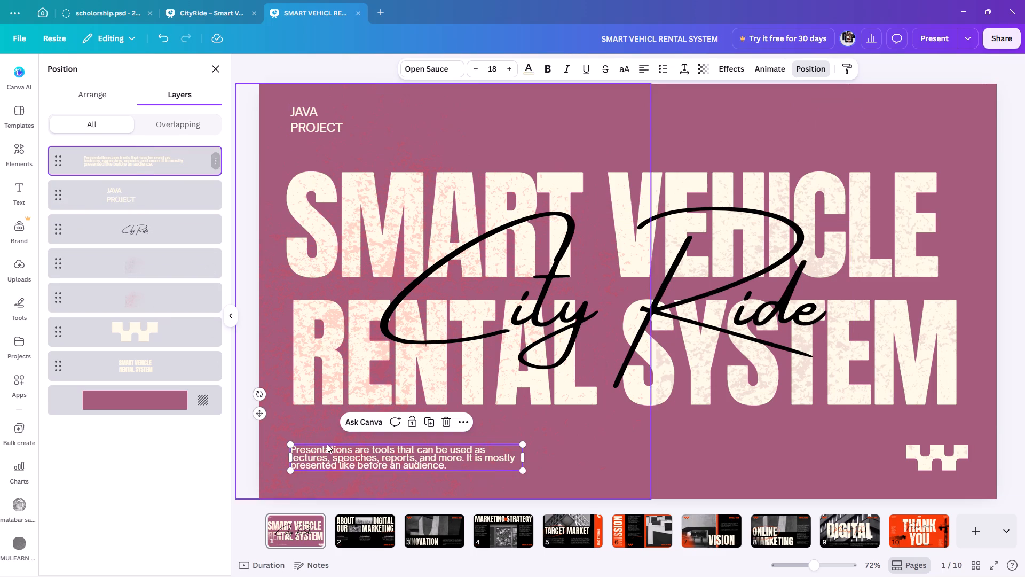
pyautogui.doubleClick(333, 462)
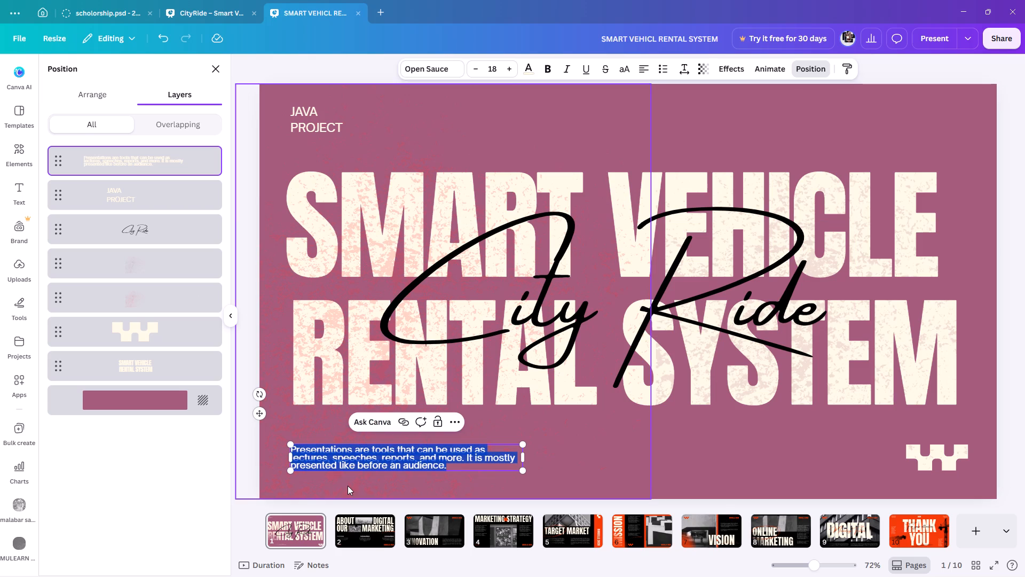
pyautogui.press('a')
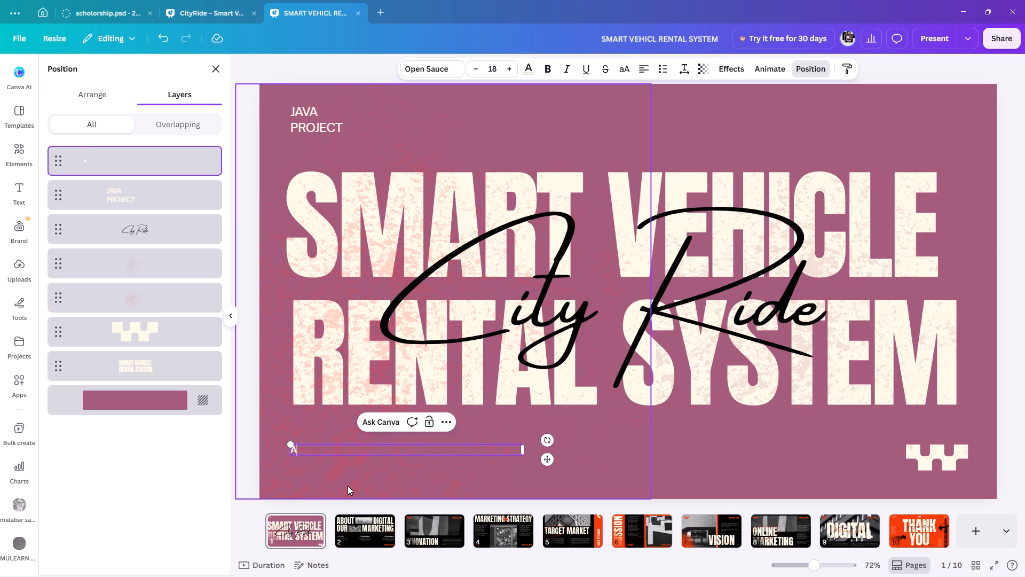
pyautogui.press('space')
pyautogui.write('SMART')
pyautogui.press('space')
pyautogui.press('BackSpace')
pyautogui.press('BackSpace')
pyautogui.press('BackSpace')
pyautogui.press('BackSpace')
pyautogui.press('BackSpace')
pyautogui.press('BackSpace')
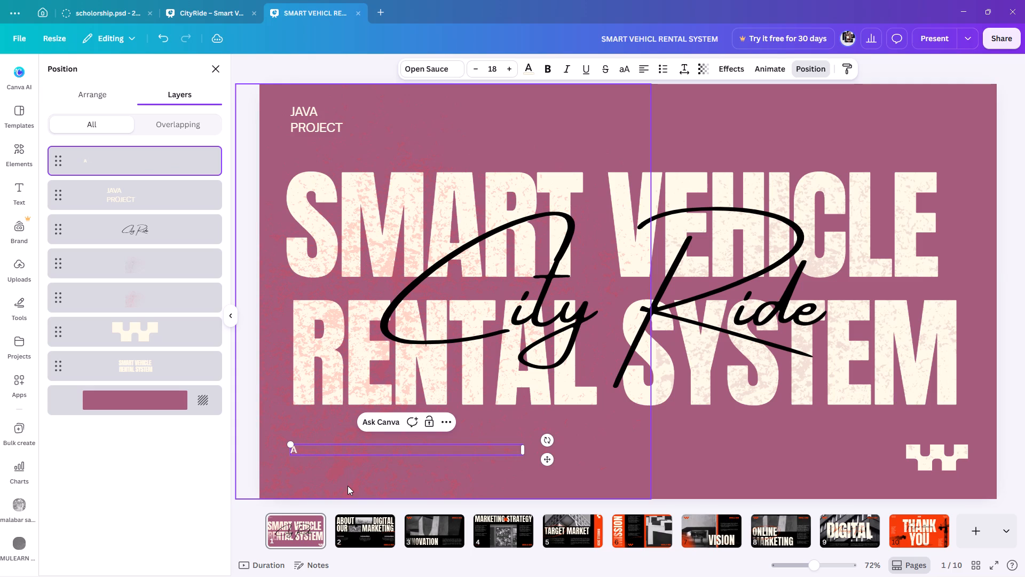
pyautogui.press('space')
pyautogui.write('smart and effiv')
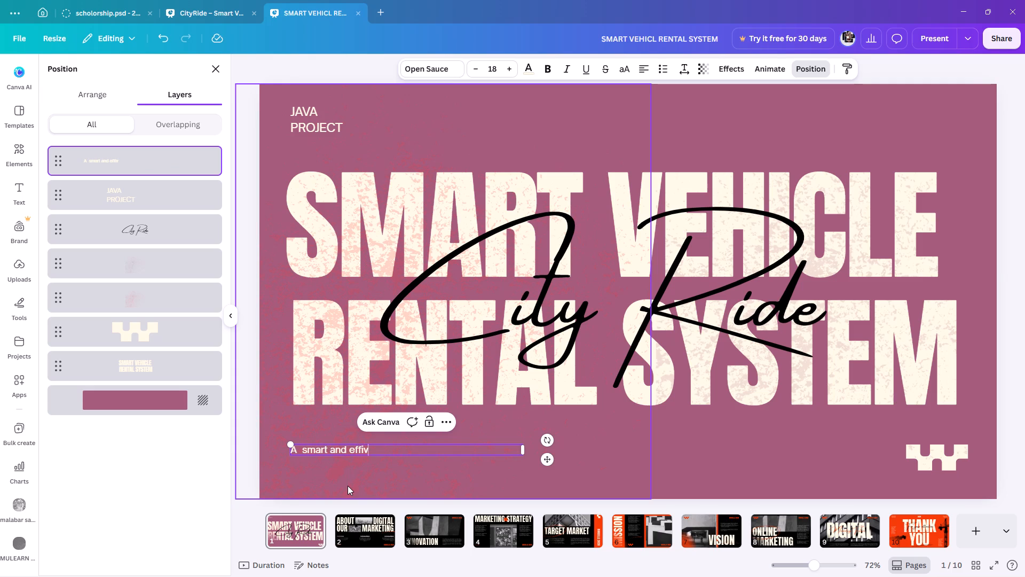
pyautogui.press('BackSpace')
pyautogui.write('cient way to')
pyautogui.press('space')
pyautogui.press('BackSpace')
pyautogui.press('BackSpace')
pyautogui.press('BackSpace')
pyautogui.press('BackSpace')
pyautogui.press('BackSpace')
pyautogui.press('BackSpace')
pyautogui.press('BackSpace')
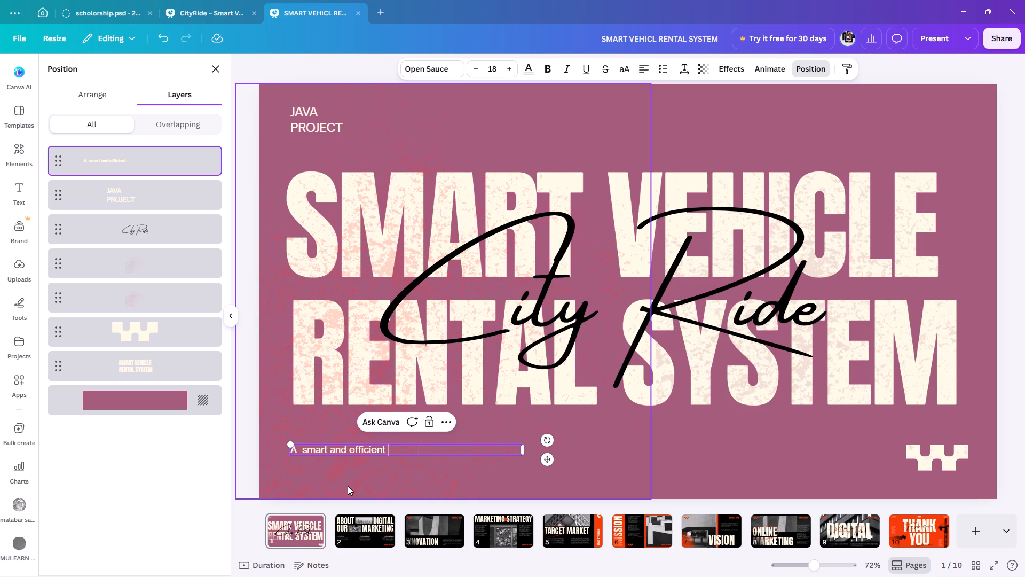
pyautogui.write('approach')
pyautogui.press('space')
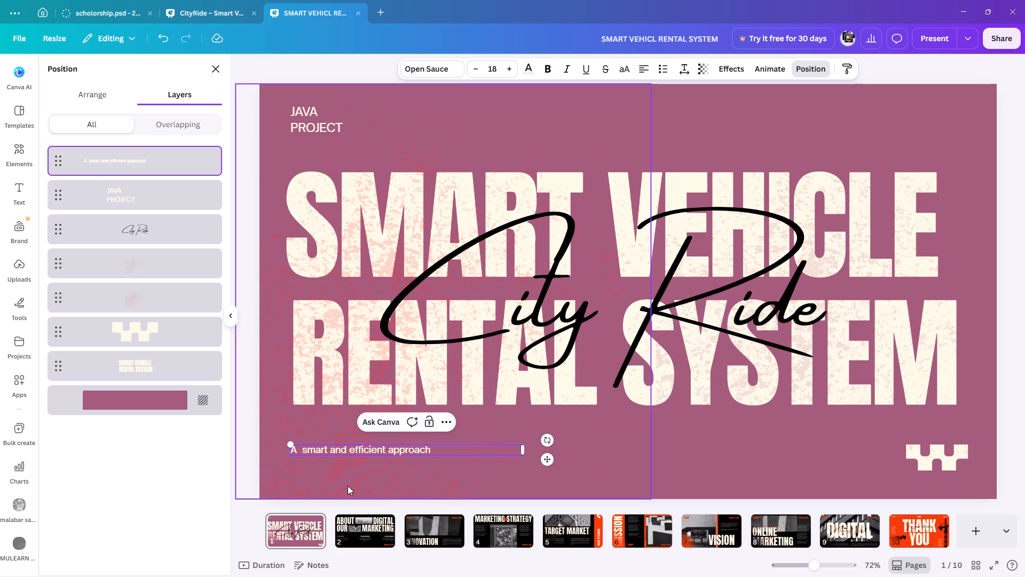
# Add a second line reading "to Vehicle rentals" to the tagline at the bottom of the cover.
pyautogui.press('Return')
pyautogui.write('to')
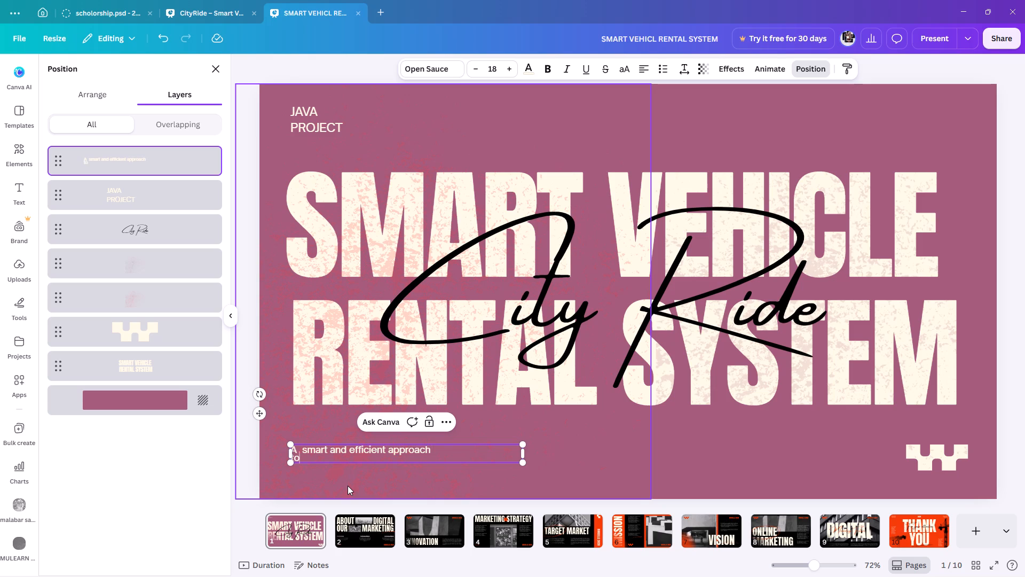
pyautogui.press('space')
pyautogui.write('\\\\')
pyautogui.press('BackSpace')
pyautogui.press('BackSpace')
pyautogui.press('BackSpace')
pyautogui.press('BackSpace')
pyautogui.press('BackSpace')
pyautogui.write('to')
pyautogui.press('space')
pyautogui.write('Vehicle ren')
pyautogui.write('tals')
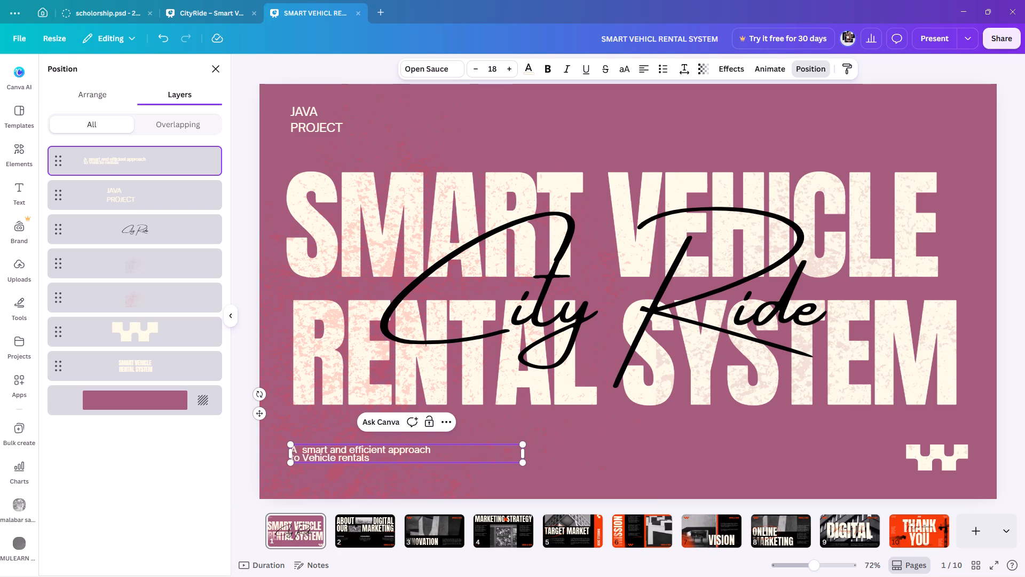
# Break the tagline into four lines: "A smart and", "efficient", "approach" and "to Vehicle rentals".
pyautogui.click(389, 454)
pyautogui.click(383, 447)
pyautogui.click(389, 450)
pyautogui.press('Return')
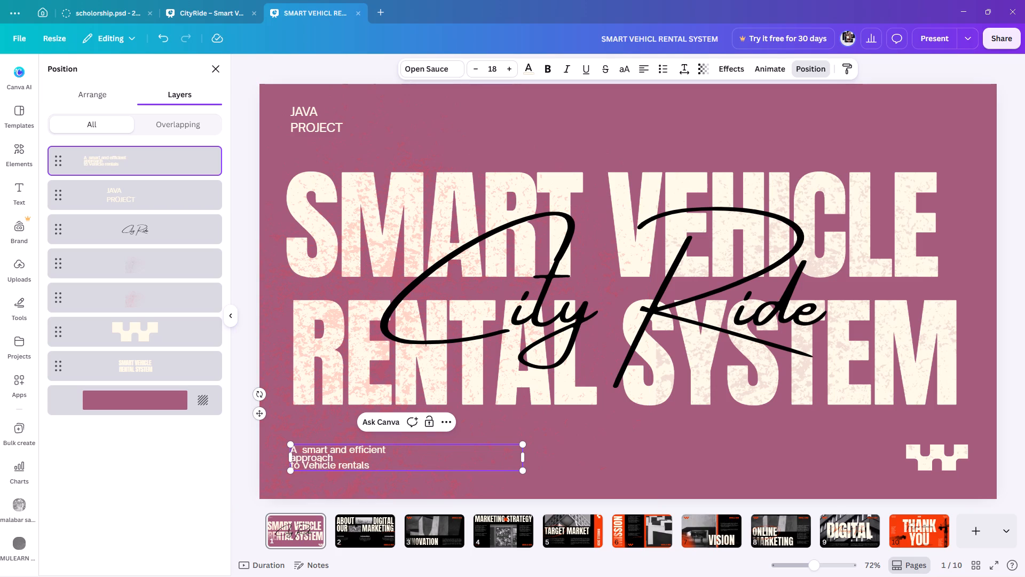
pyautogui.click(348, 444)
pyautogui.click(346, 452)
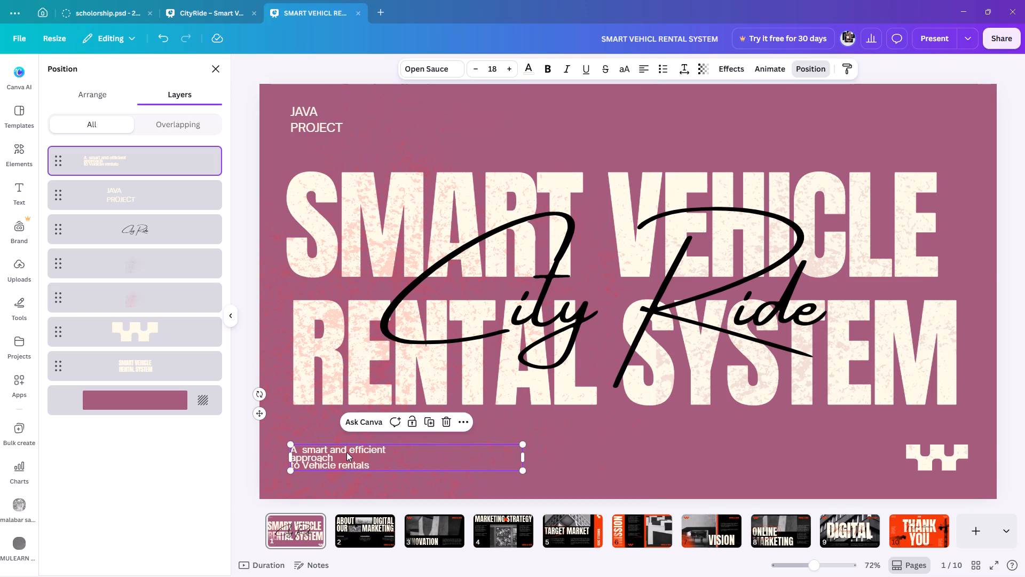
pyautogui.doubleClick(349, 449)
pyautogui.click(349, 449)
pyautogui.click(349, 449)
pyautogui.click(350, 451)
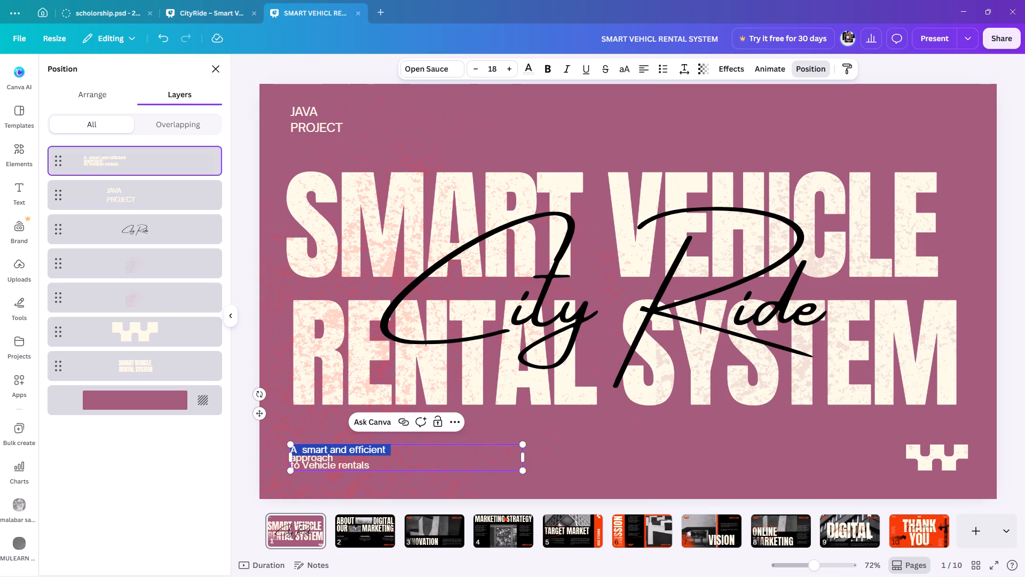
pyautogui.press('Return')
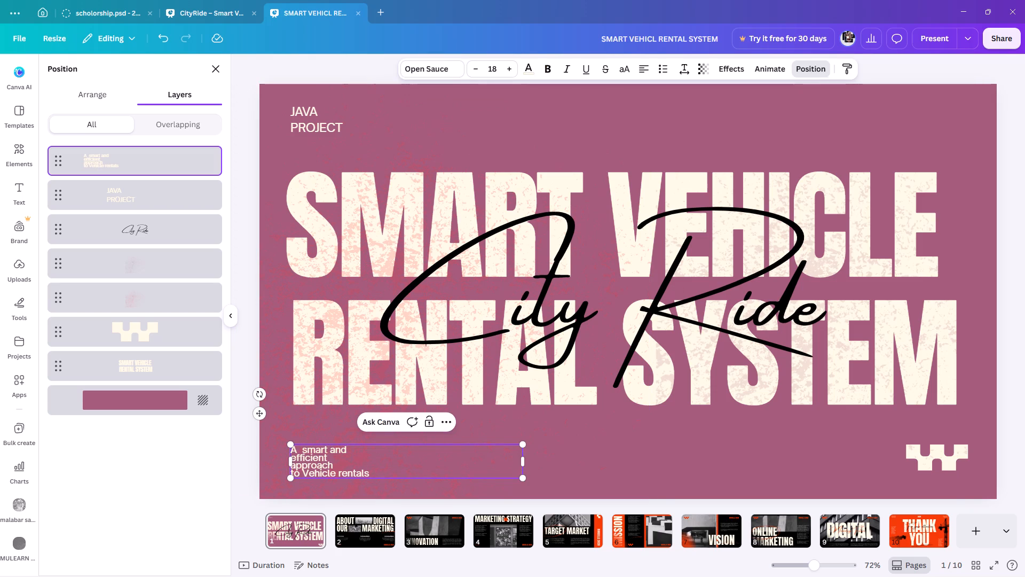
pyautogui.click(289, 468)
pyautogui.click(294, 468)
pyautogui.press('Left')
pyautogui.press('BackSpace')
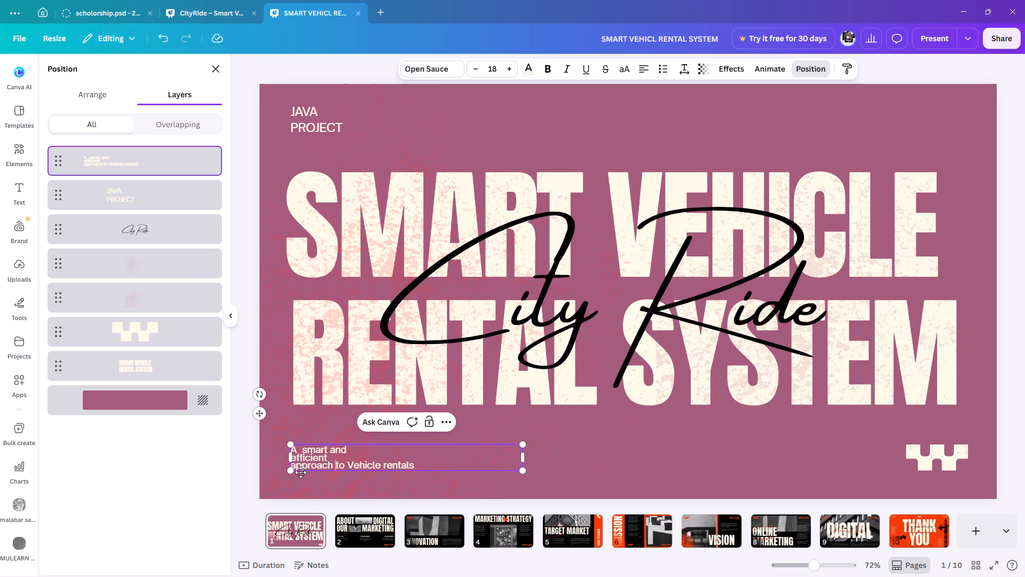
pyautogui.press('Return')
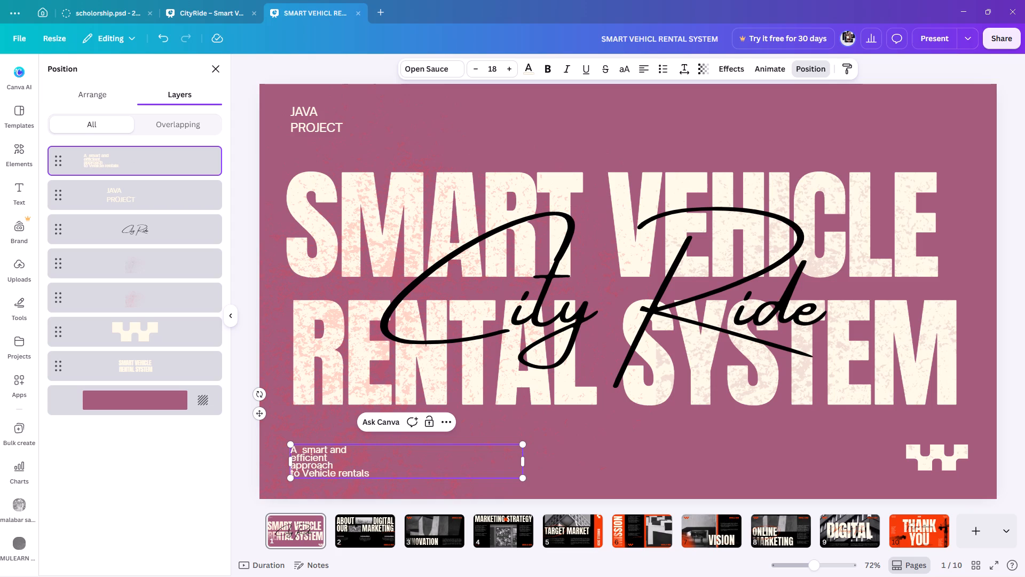
# Narrow the tagline's text box at the bottom of the cover so it closely fits the short lines.
pyautogui.moveTo(522, 459); pyautogui.dragTo(470, 471)
pyautogui.click(451, 461)
pyautogui.moveTo(527, 462); pyautogui.dragTo(388, 474)
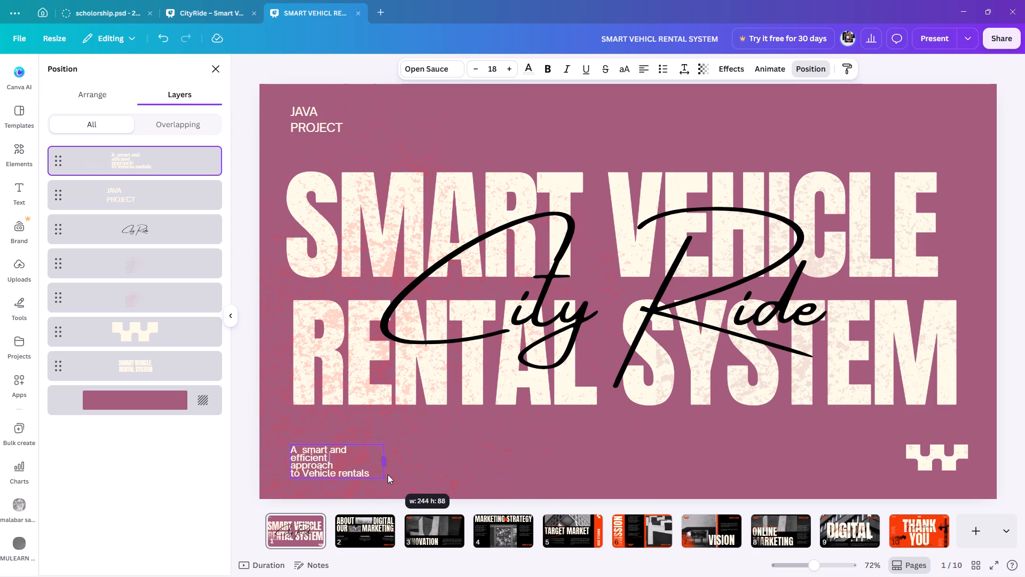
pyautogui.moveTo(388, 474); pyautogui.dragTo(380, 474)
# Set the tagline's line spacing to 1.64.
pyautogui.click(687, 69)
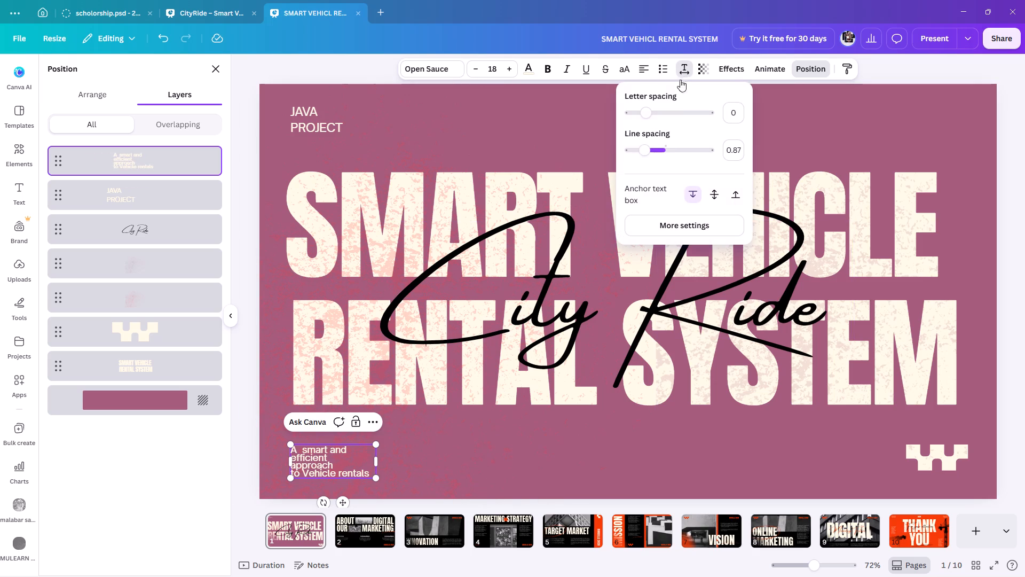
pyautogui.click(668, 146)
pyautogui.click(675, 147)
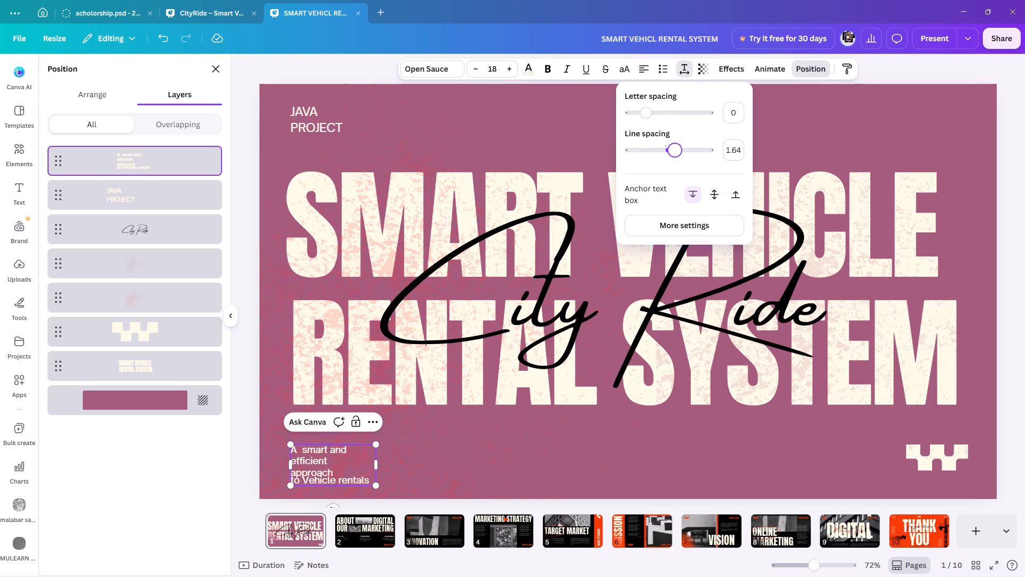
# Scale the tagline's text box up to font size 30.
pyautogui.click(338, 462)
pyautogui.moveTo(345, 465); pyautogui.dragTo(346, 465)
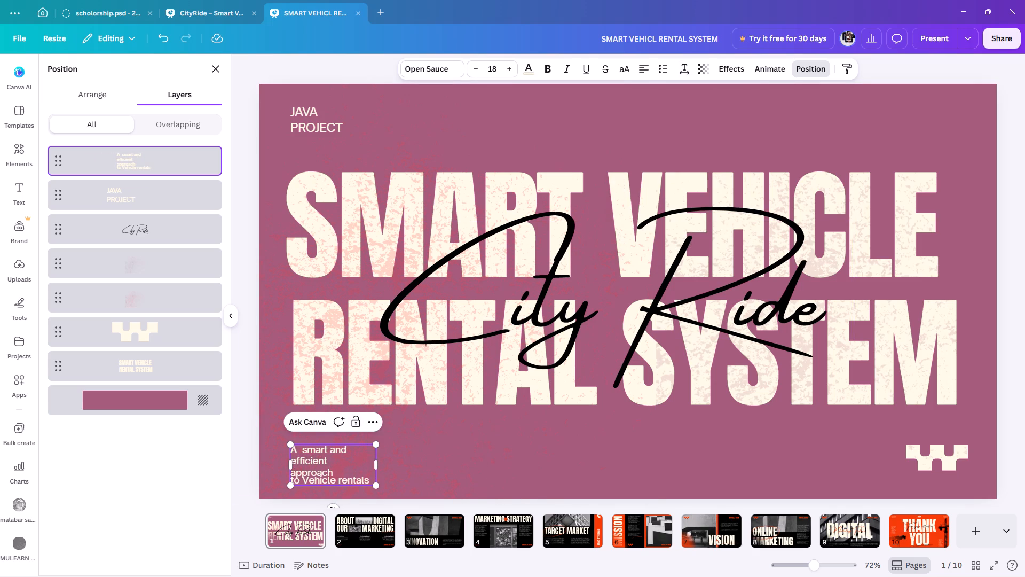
pyautogui.moveTo(346, 465); pyautogui.dragTo(390, 457)
pyautogui.moveTo(374, 461); pyautogui.dragTo(402, 463)
pyautogui.moveTo(292, 443); pyautogui.dragTo(247, 390)
# Move the enlarged tagline fully onto the cover, beneath the word RENTAL.
pyautogui.moveTo(297, 456); pyautogui.dragTo(354, 456)
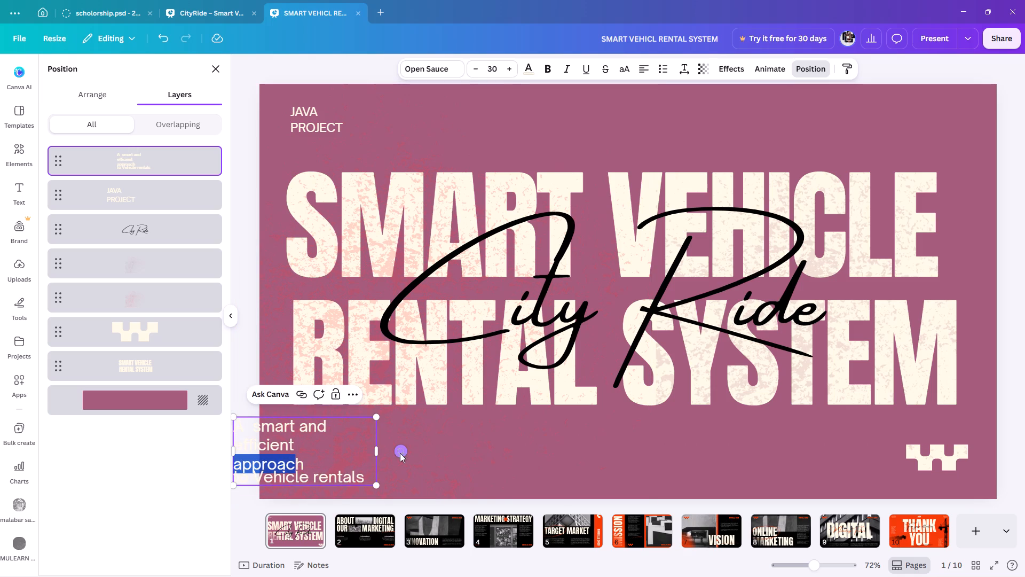
pyautogui.moveTo(400, 453); pyautogui.dragTo(459, 452)
pyautogui.click(352, 442)
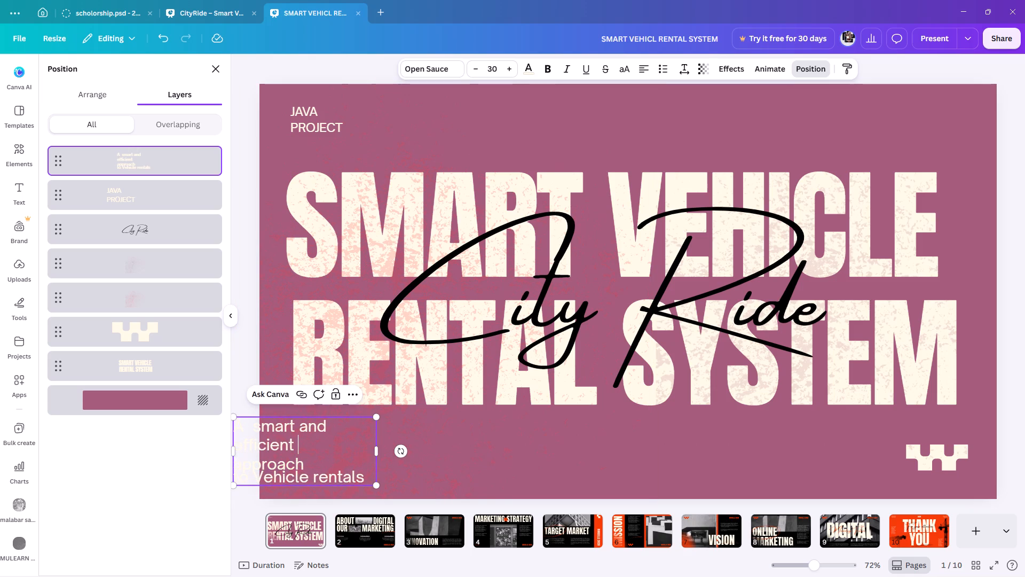
pyautogui.click(405, 364)
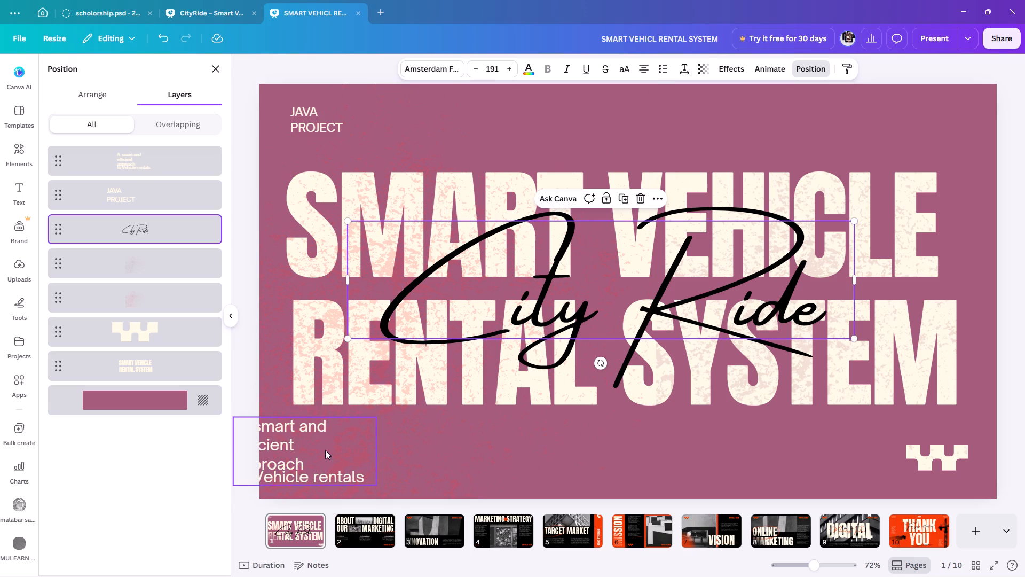
pyautogui.moveTo(325, 450); pyautogui.dragTo(414, 451)
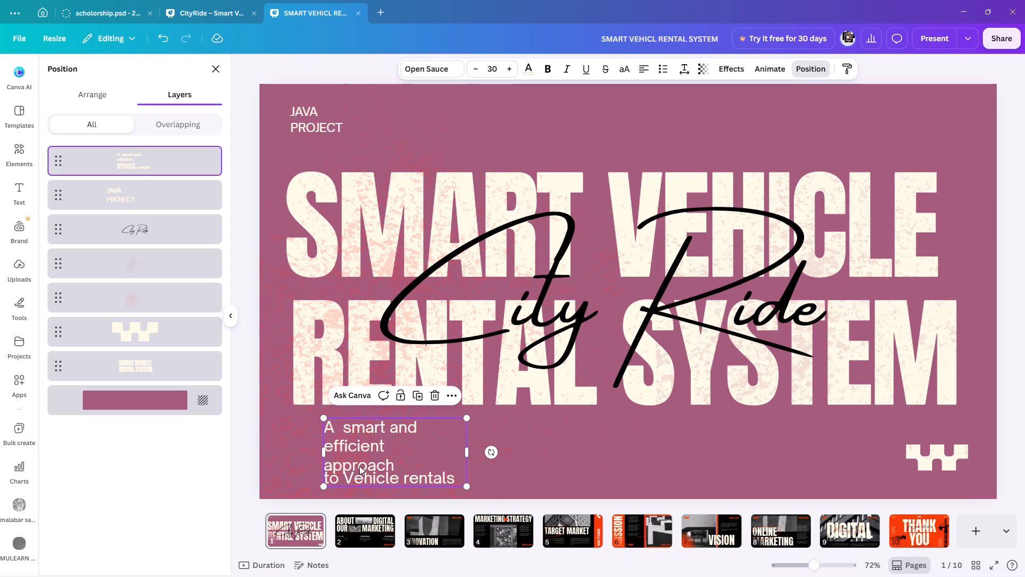
# Replace the whole tagline text with "A smart and efficient".
pyautogui.click(359, 466)
pyautogui.click(393, 461)
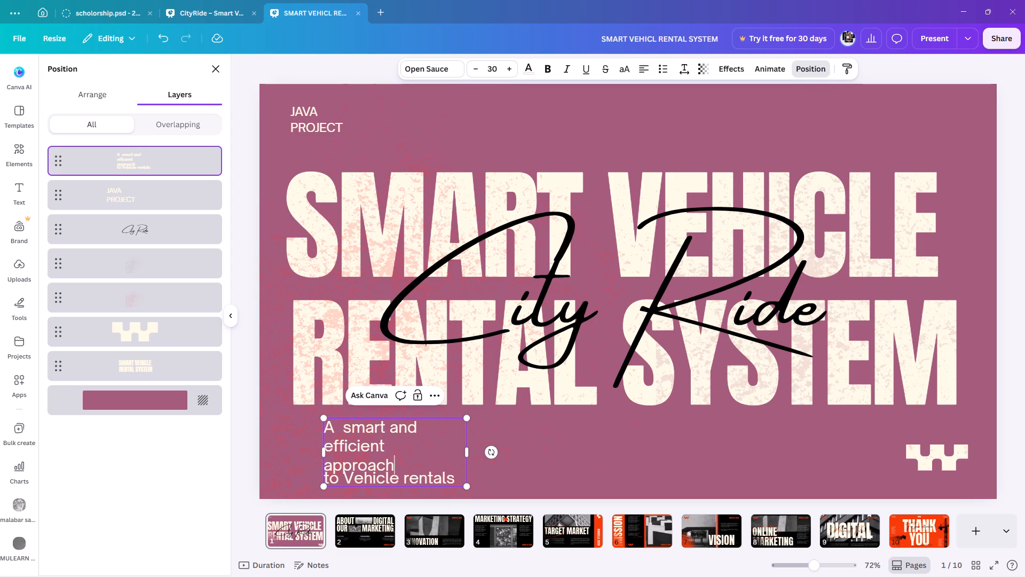
pyautogui.moveTo(454, 477); pyautogui.dragTo(344, 443)
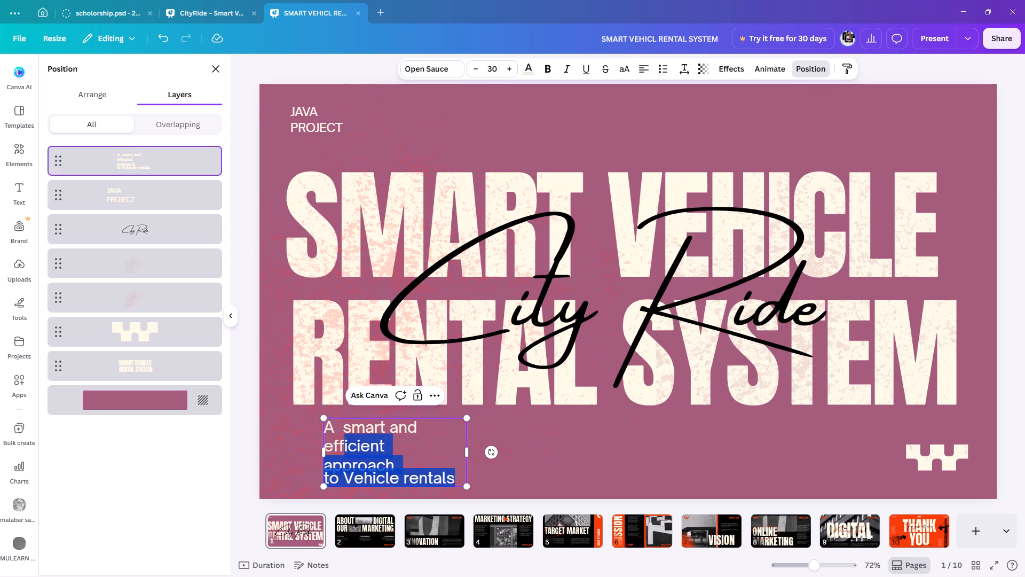
pyautogui.moveTo(344, 443); pyautogui.dragTo(325, 428)
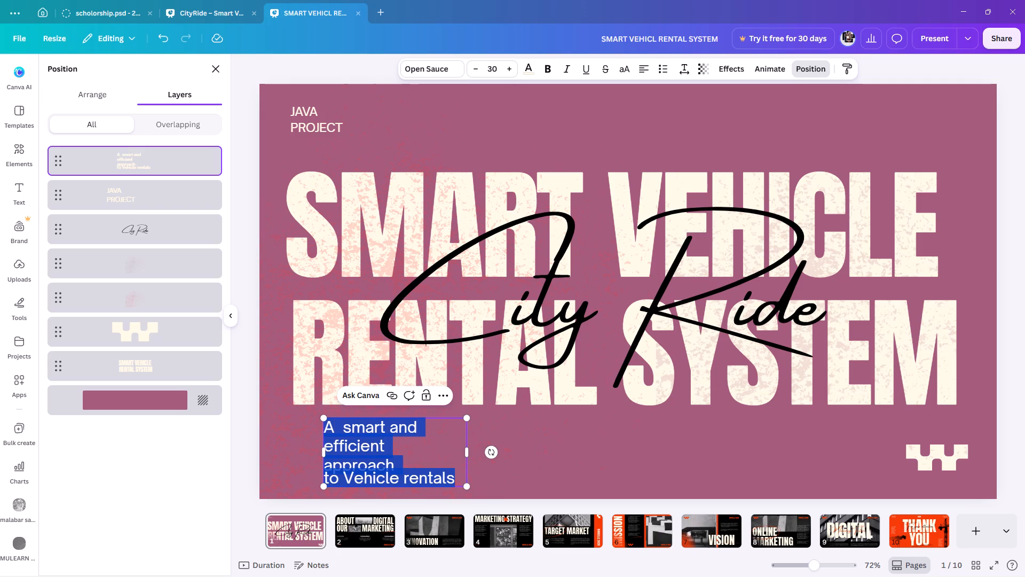
pyautogui.press('a')
pyautogui.press('BackSpace')
pyautogui.press('a')
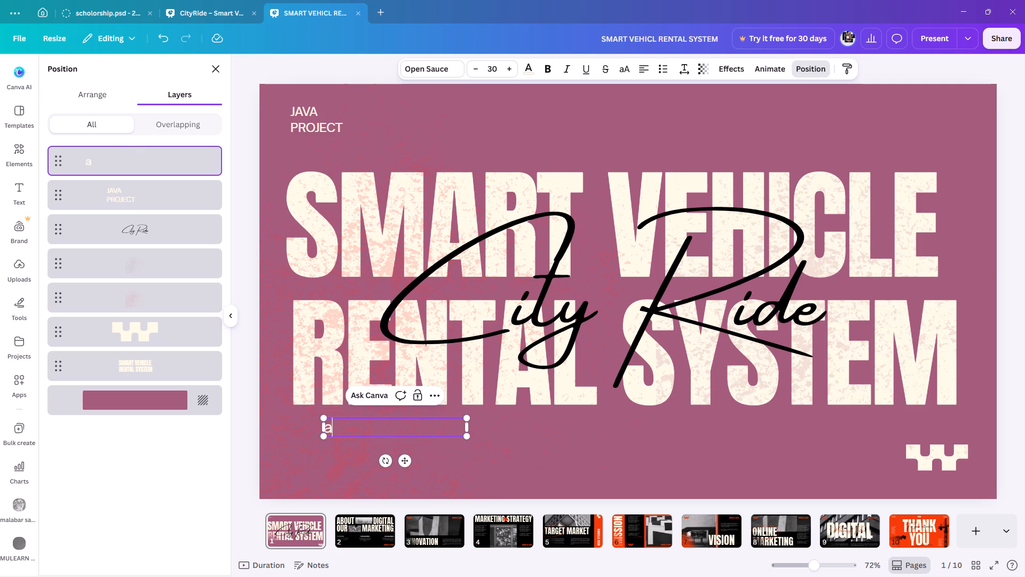
pyautogui.press('BackSpace')
pyautogui.write('A smart and efficient')
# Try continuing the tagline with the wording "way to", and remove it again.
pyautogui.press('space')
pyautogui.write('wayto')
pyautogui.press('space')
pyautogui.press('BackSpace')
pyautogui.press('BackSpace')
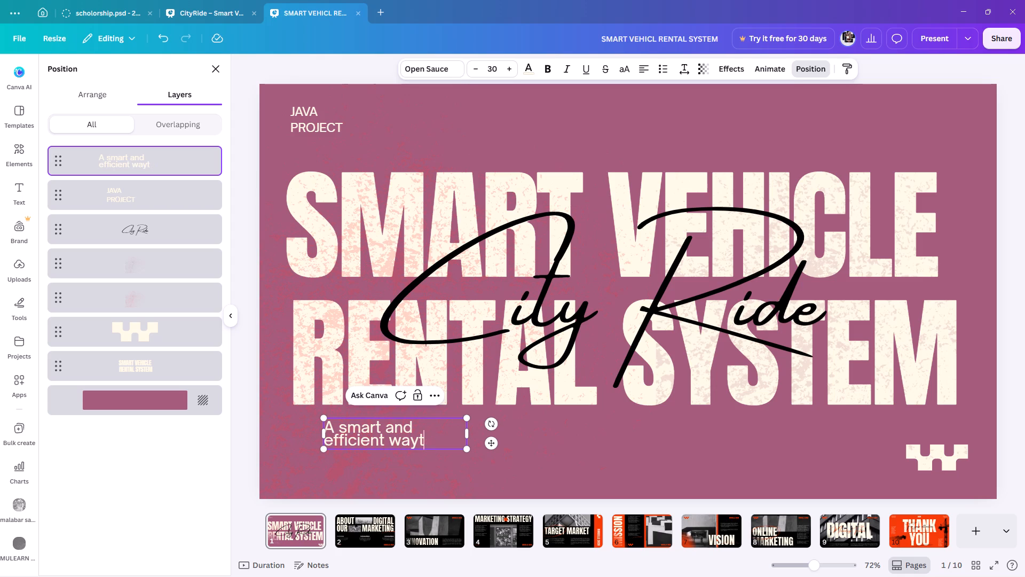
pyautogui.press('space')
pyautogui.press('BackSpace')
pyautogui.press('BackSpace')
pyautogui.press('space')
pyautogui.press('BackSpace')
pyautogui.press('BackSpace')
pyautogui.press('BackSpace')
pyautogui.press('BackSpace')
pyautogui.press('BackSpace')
# Complete the tagline with "approach to Vehicle rentals" after "A smart and efficient".
pyautogui.press('space')
pyautogui.write('approa')
pyautogui.write('ch to')
pyautogui.press('space')
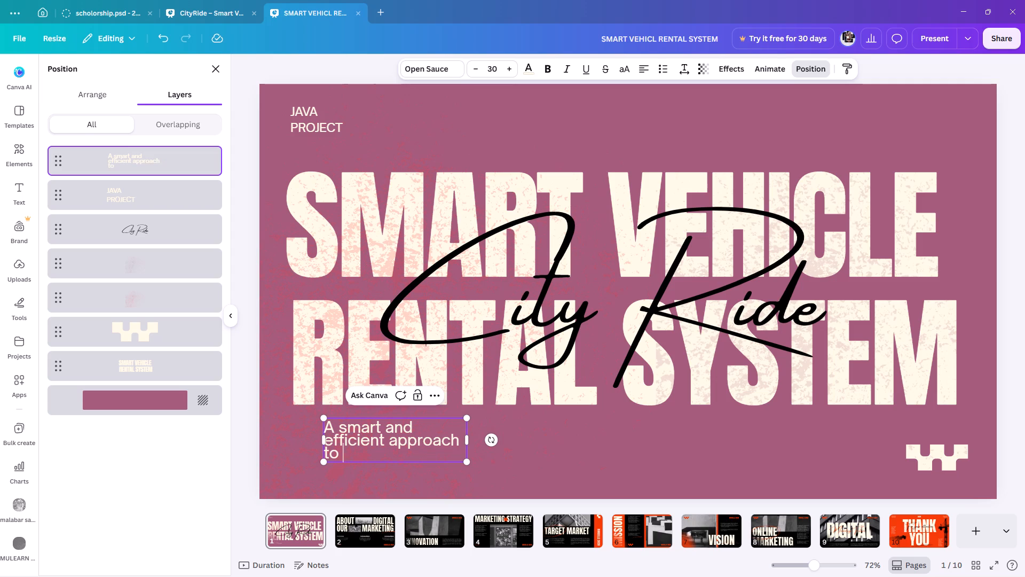
pyautogui.write('VE')
pyautogui.press('BackSpace')
pyautogui.write('ehicle rentals')
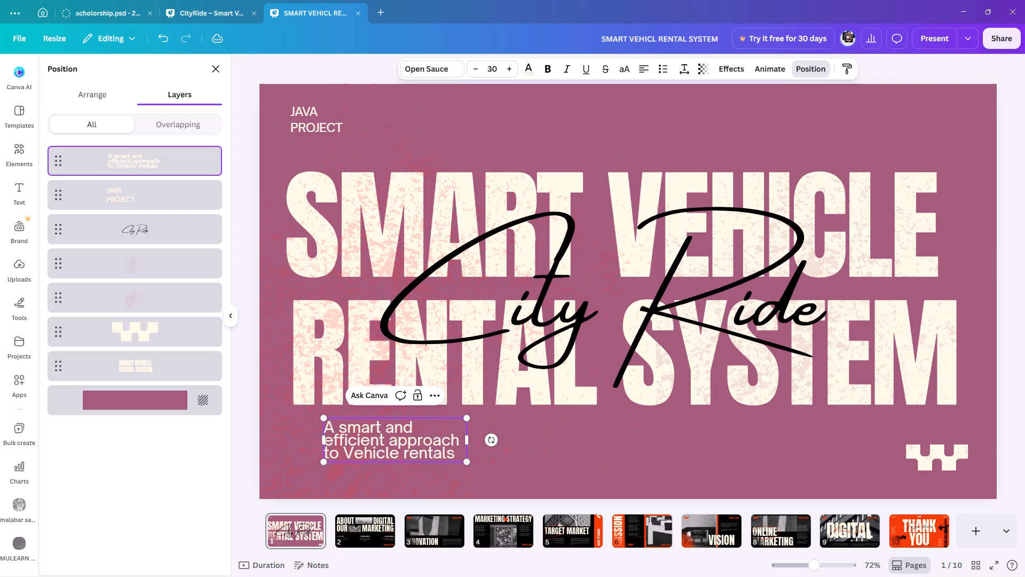
pyautogui.click(667, 452)
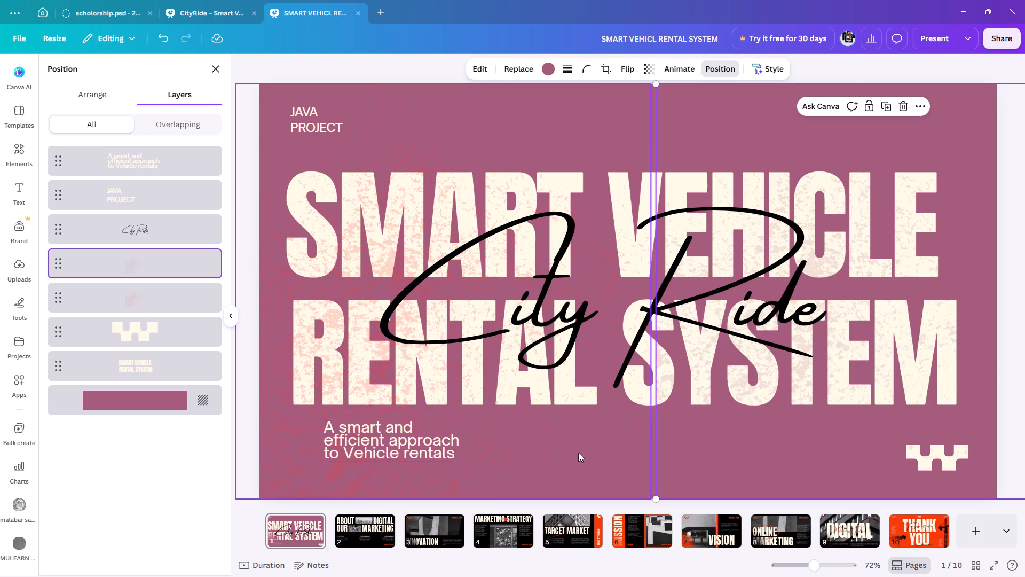
# Increase the line spacing of the retyped tagline to slightly above 1.14.
pyautogui.click(394, 436)
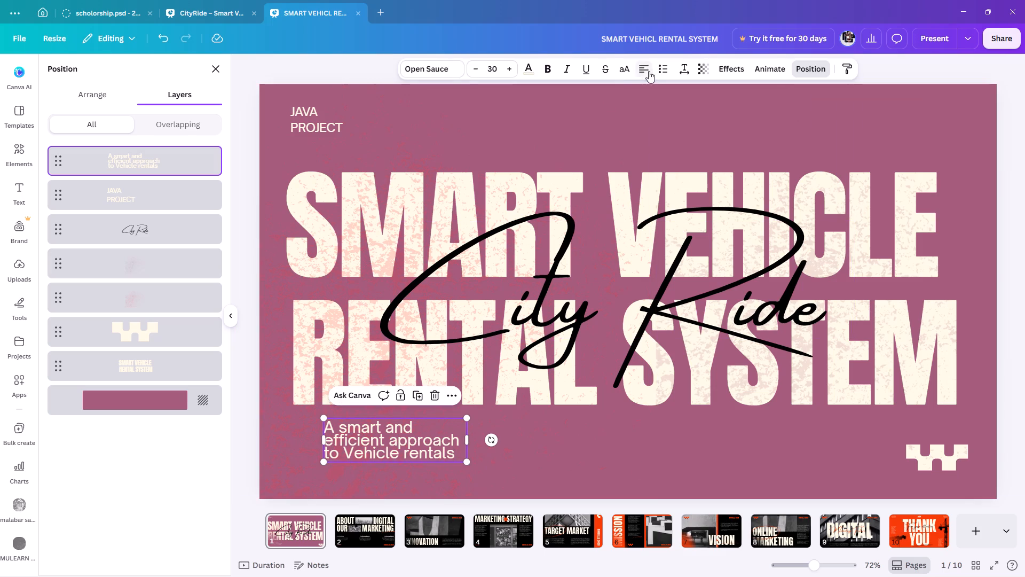
pyautogui.click(685, 70)
pyautogui.moveTo(651, 154); pyautogui.dragTo(656, 155)
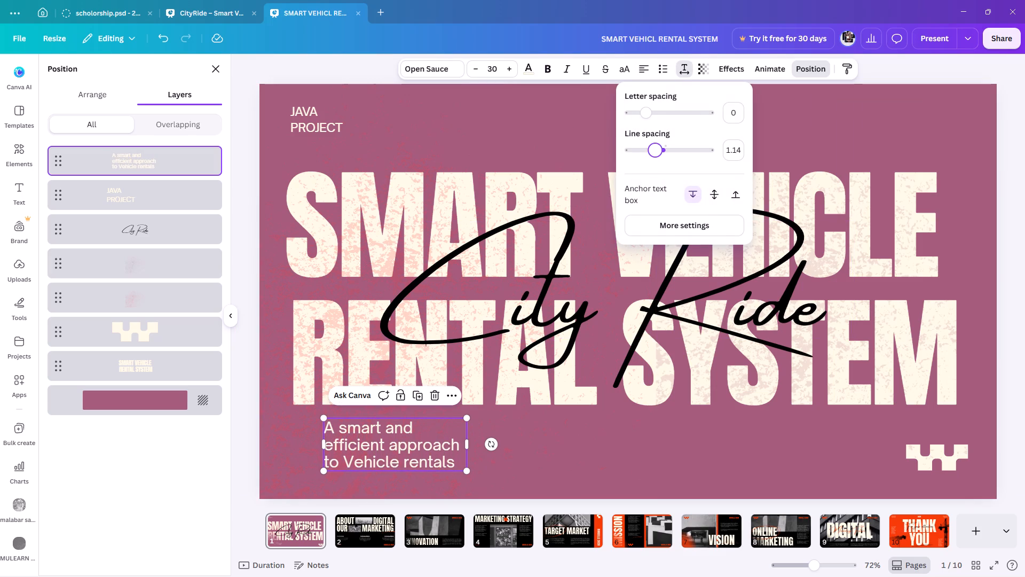
pyautogui.moveTo(656, 155); pyautogui.dragTo(660, 156)
pyautogui.click(627, 457)
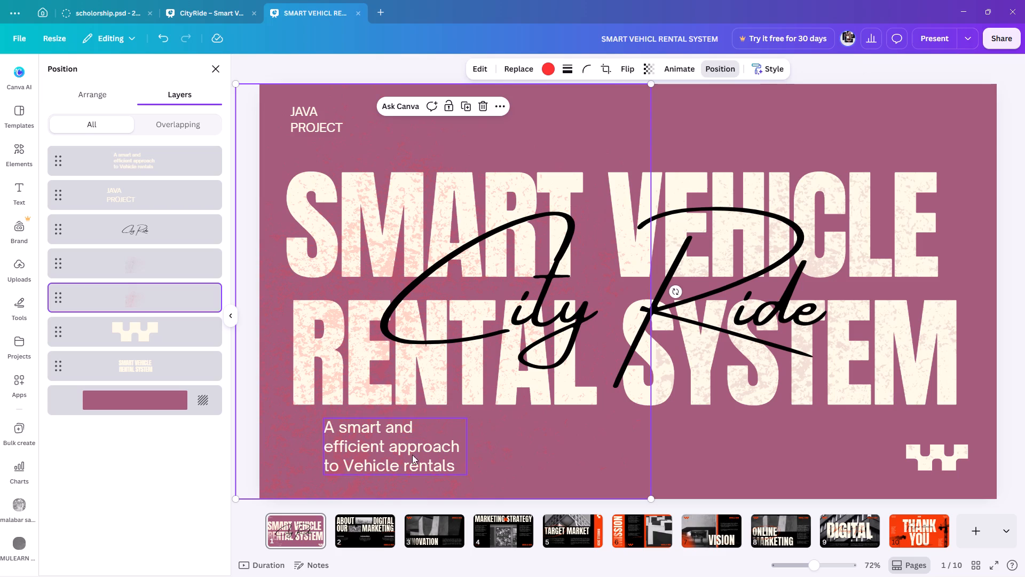
# Move the tagline to the cover's lower-left corner, aligned with the left edge of the JAVA PROJECT label.
pyautogui.moveTo(407, 453); pyautogui.dragTo(376, 462)
pyautogui.click(1011, 166)
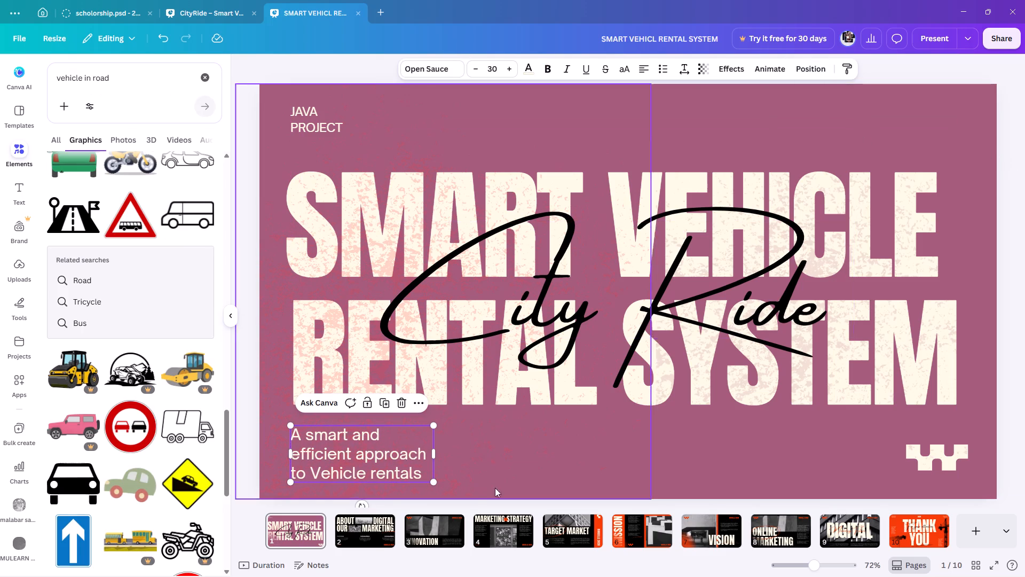
# On page 2, replace the heading word DIGITAL with "our".
pyautogui.click(352, 525)
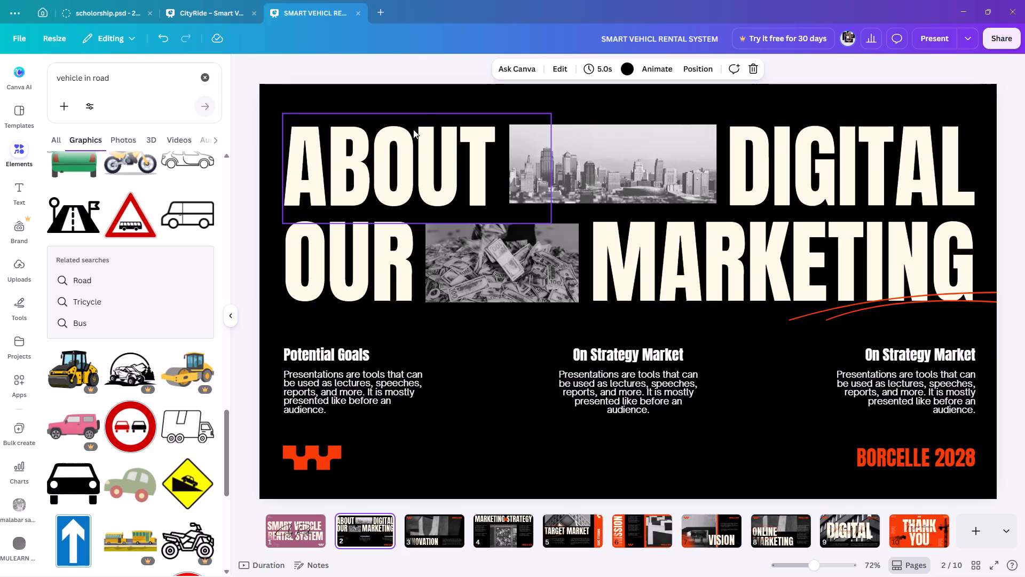
pyautogui.click(793, 153)
pyautogui.doubleClick(793, 153)
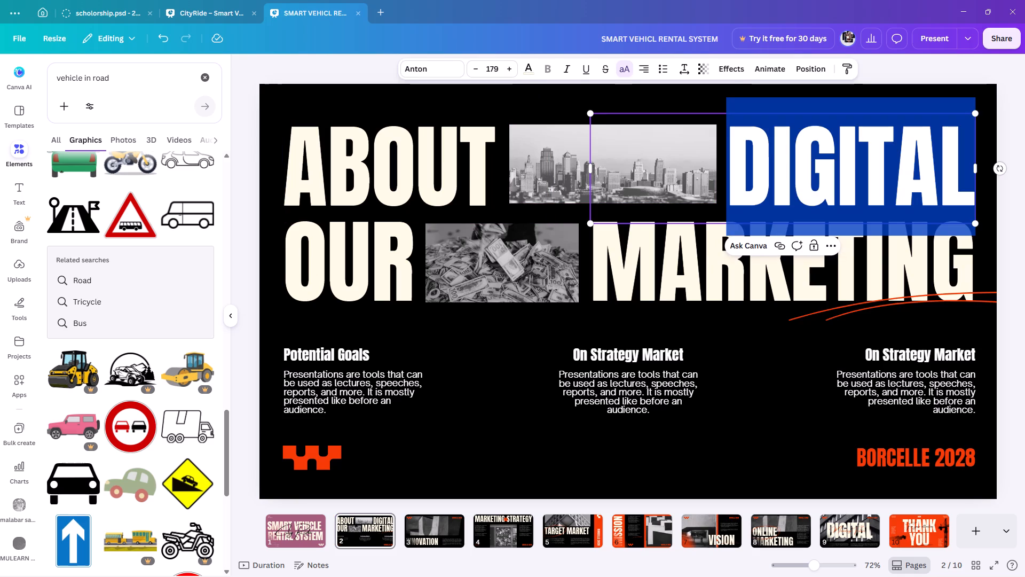
pyautogui.write('our')
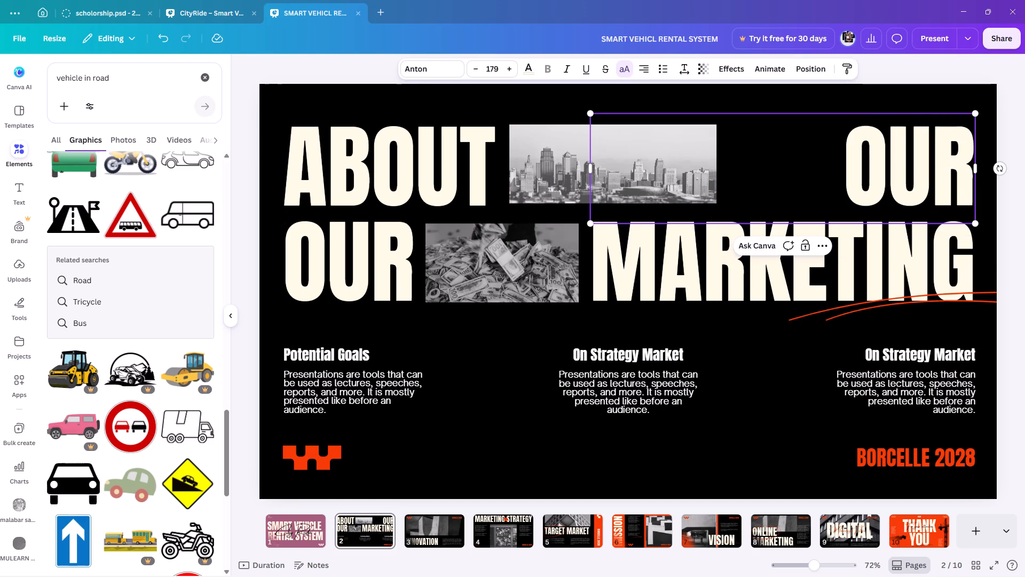
# Narrow the first-line OUR text box to fit its word and move it beside the city skyline photo.
pyautogui.moveTo(589, 169); pyautogui.dragTo(739, 169)
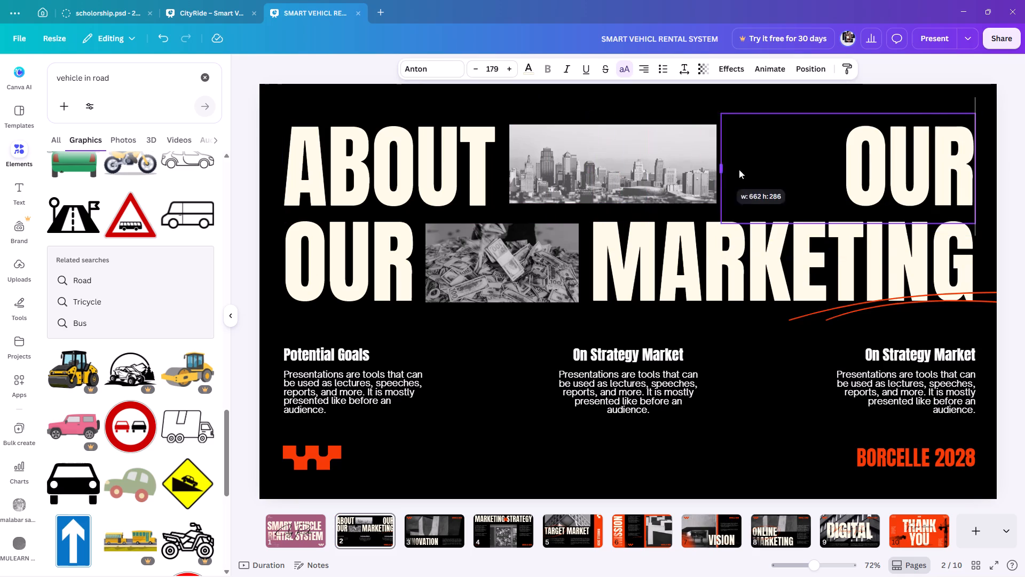
pyautogui.moveTo(739, 169); pyautogui.dragTo(832, 162)
pyautogui.moveTo(909, 170); pyautogui.dragTo(885, 170)
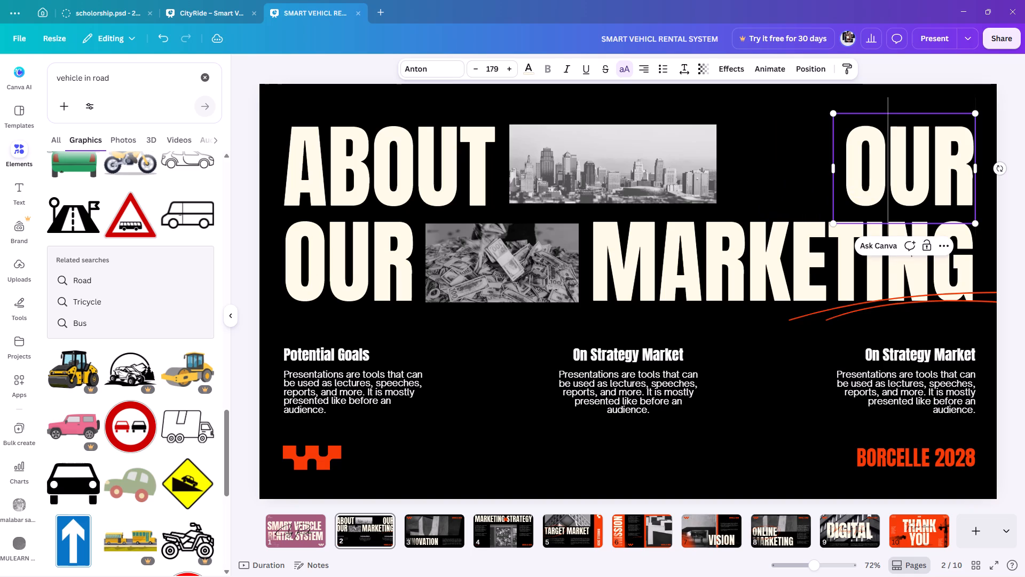
pyautogui.moveTo(885, 170); pyautogui.dragTo(856, 170)
pyautogui.click(774, 175)
pyautogui.moveTo(880, 174); pyautogui.dragTo(782, 174)
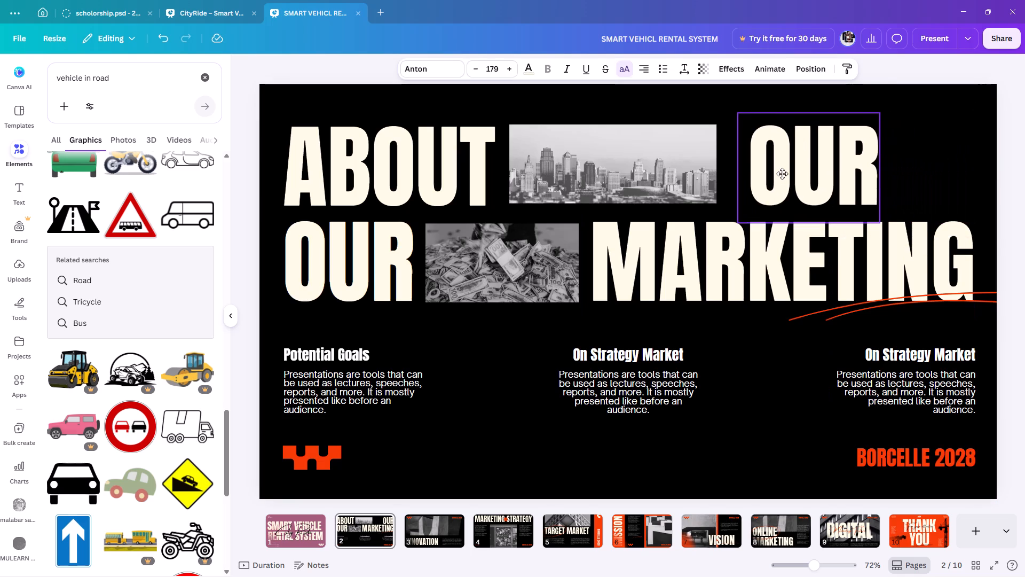
pyautogui.moveTo(782, 174); pyautogui.dragTo(780, 174)
# Search the graphics for "team" and add the black-and-white illustration of four people around a laptop to page 2.
pyautogui.click(563, 171)
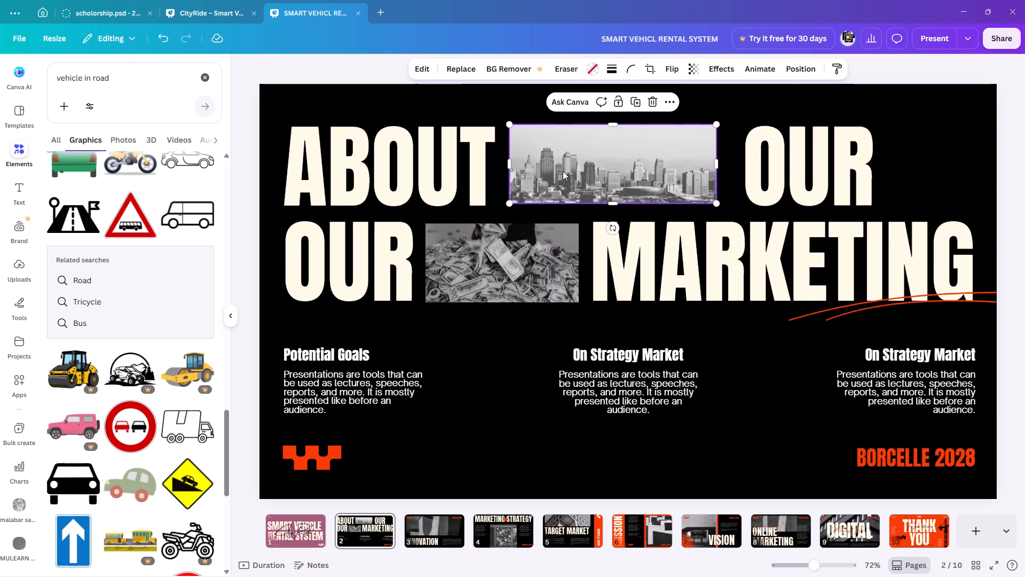
pyautogui.scroll(3, 76, 237)
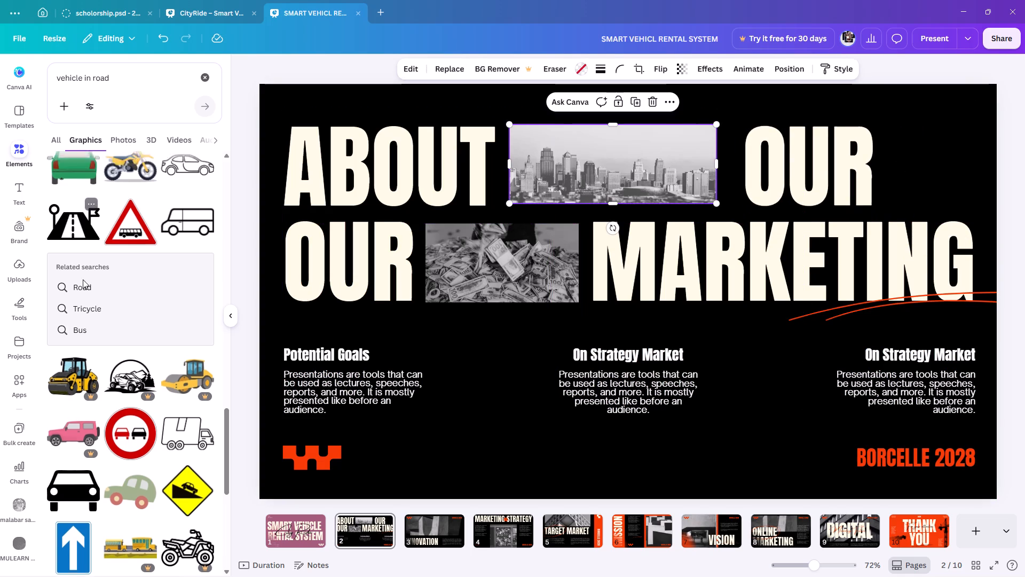
pyautogui.scroll(9, 83, 279)
pyautogui.click(203, 72)
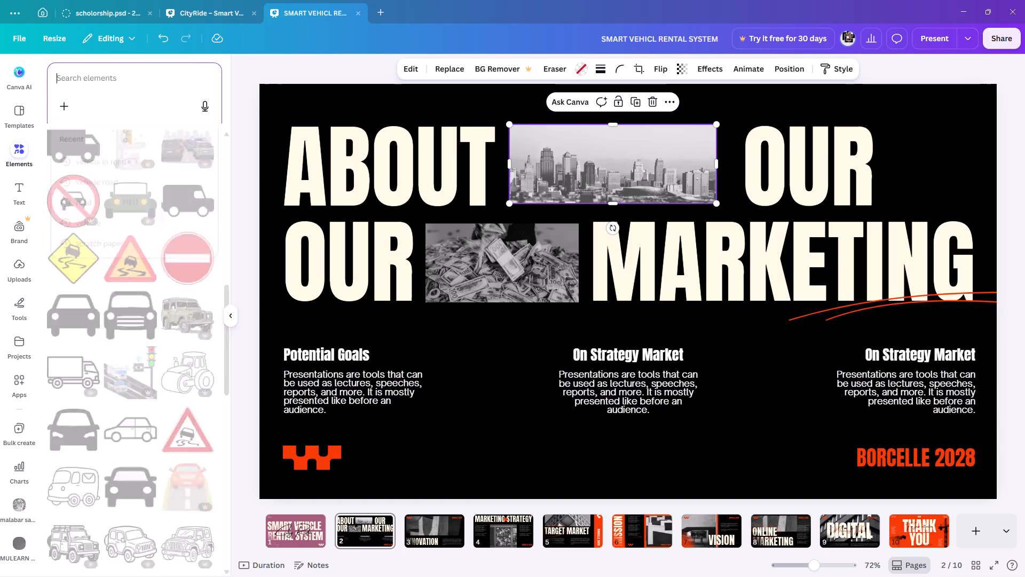
pyautogui.write('team')
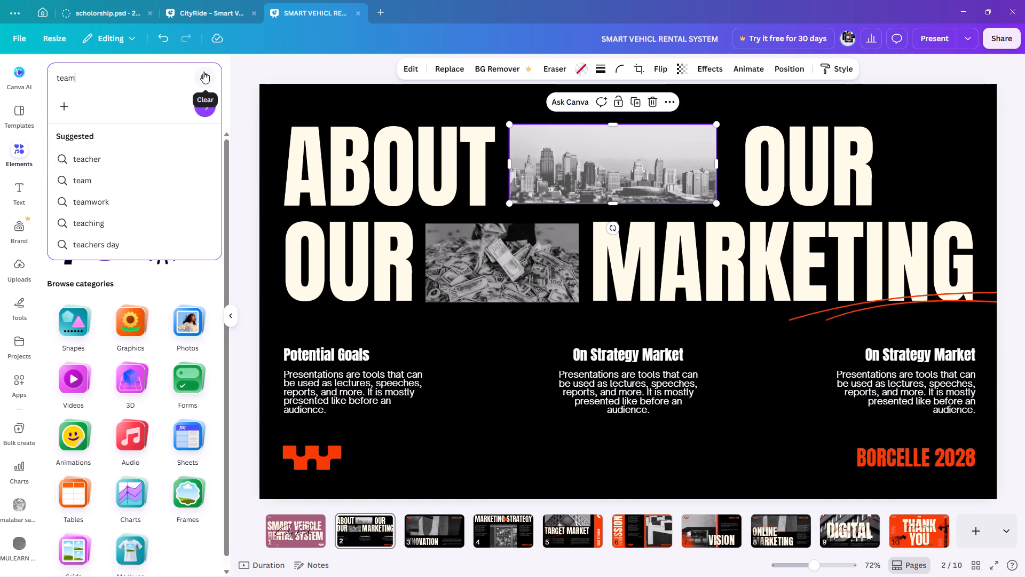
pyautogui.press('Return')
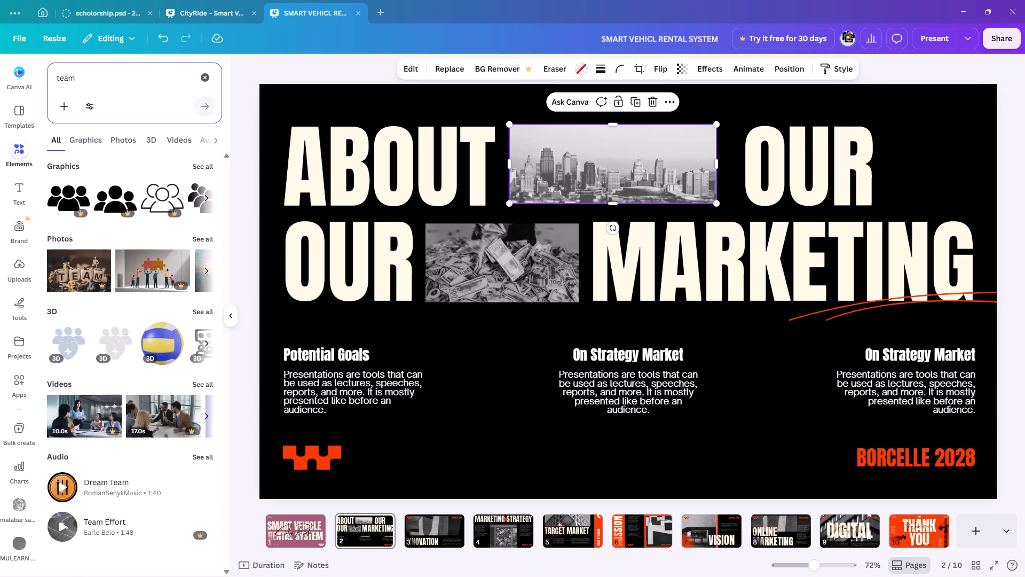
pyautogui.click(203, 168)
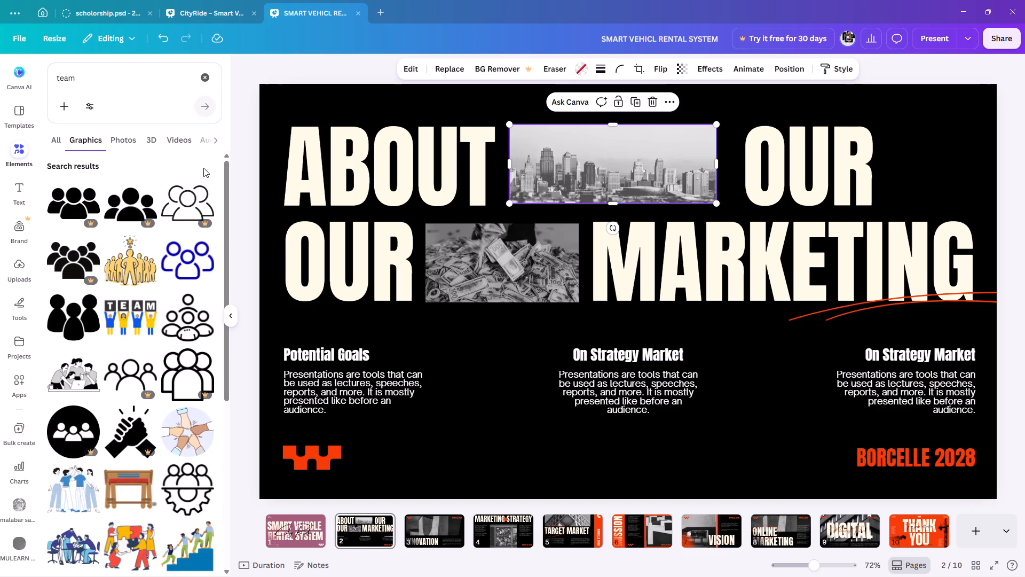
pyautogui.click(77, 375)
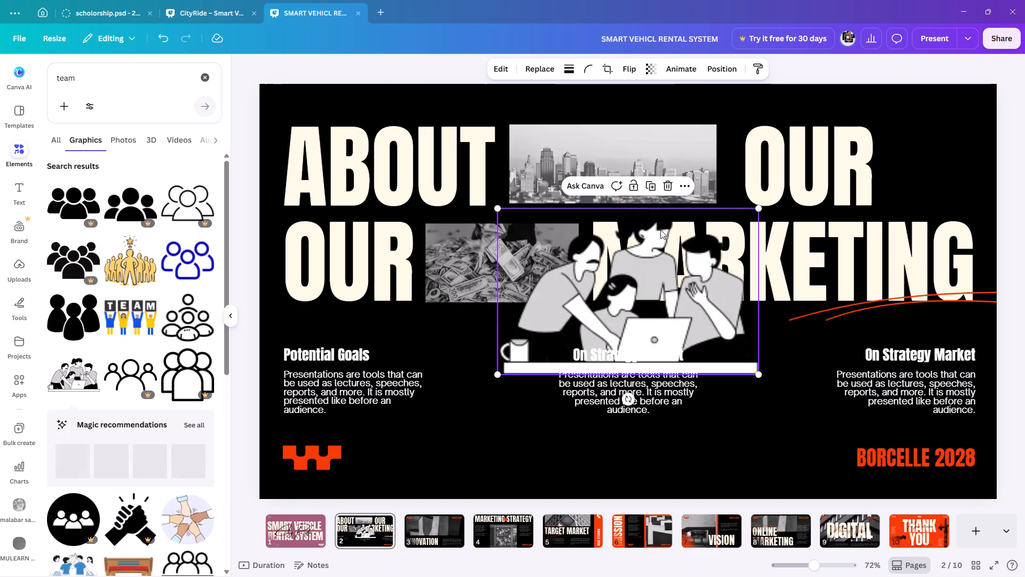
# Delete the city skyline photo from its frame in the heading.
pyautogui.click(650, 153)
pyautogui.press('Delete')
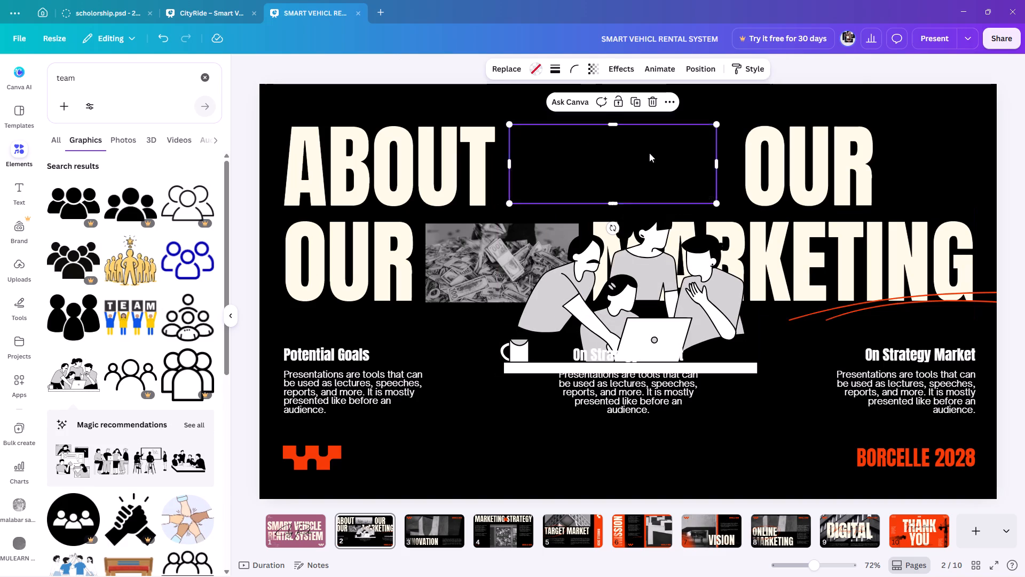
# Shrink the team illustration to roughly half its size and place it over the empty frame between ABOUT and OUR.
pyautogui.moveTo(633, 285); pyautogui.dragTo(610, 151)
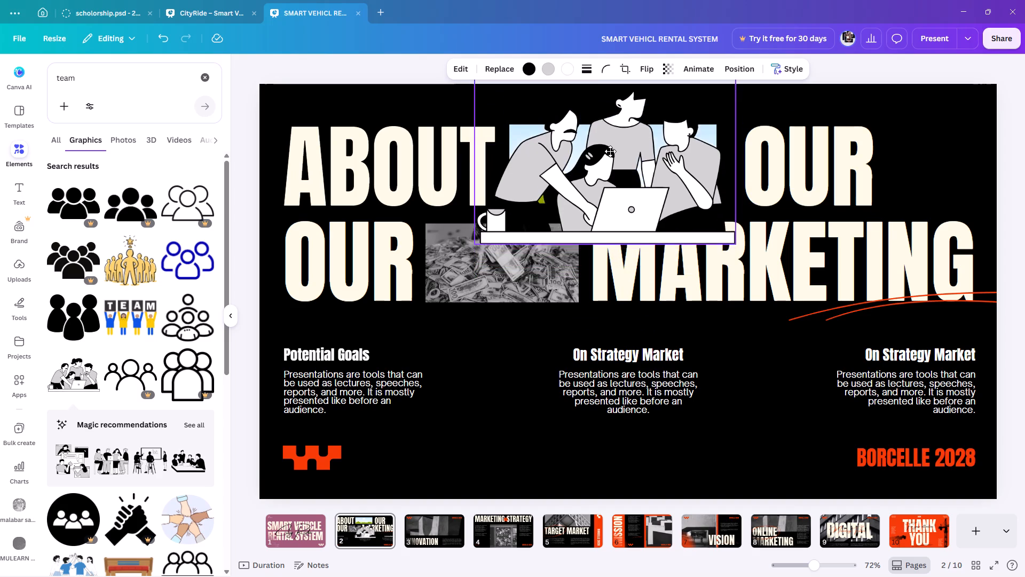
pyautogui.moveTo(610, 151); pyautogui.dragTo(604, 255)
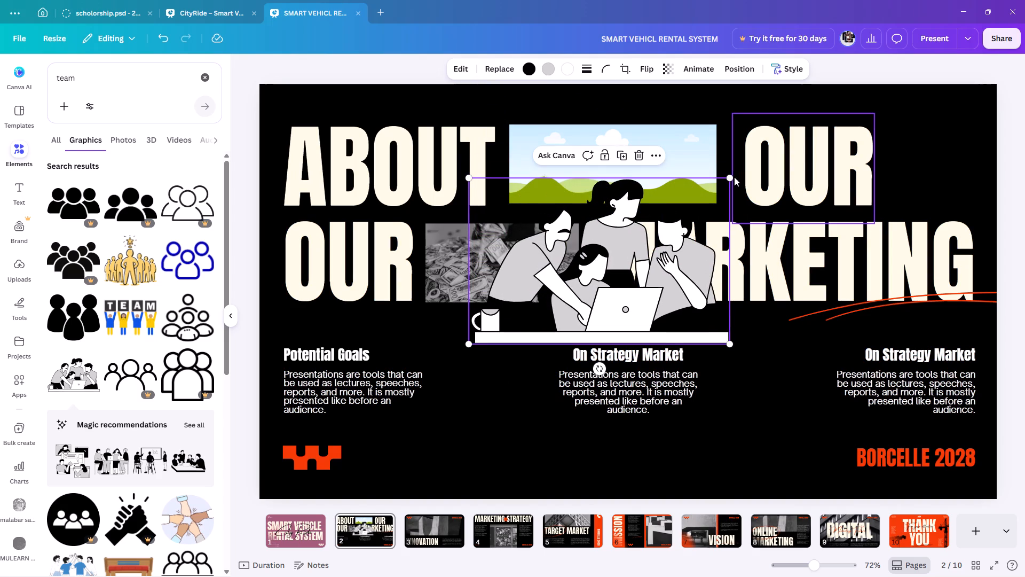
pyautogui.moveTo(729, 176); pyautogui.dragTo(610, 259)
pyautogui.moveTo(563, 284); pyautogui.dragTo(641, 135)
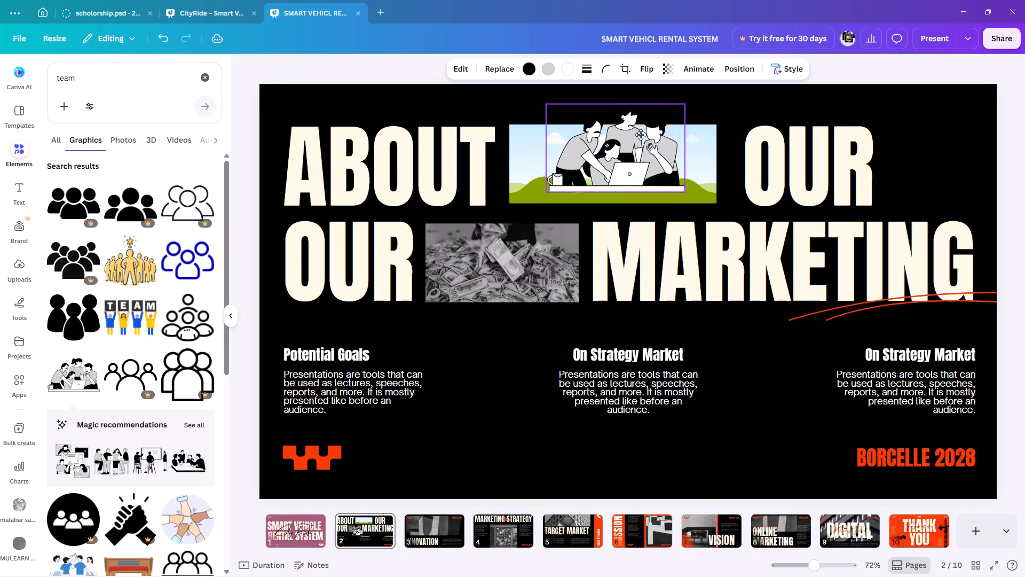
pyautogui.moveTo(641, 135); pyautogui.dragTo(642, 149)
# Delete the empty landscape placeholder frame behind the team illustration.
pyautogui.click(536, 149)
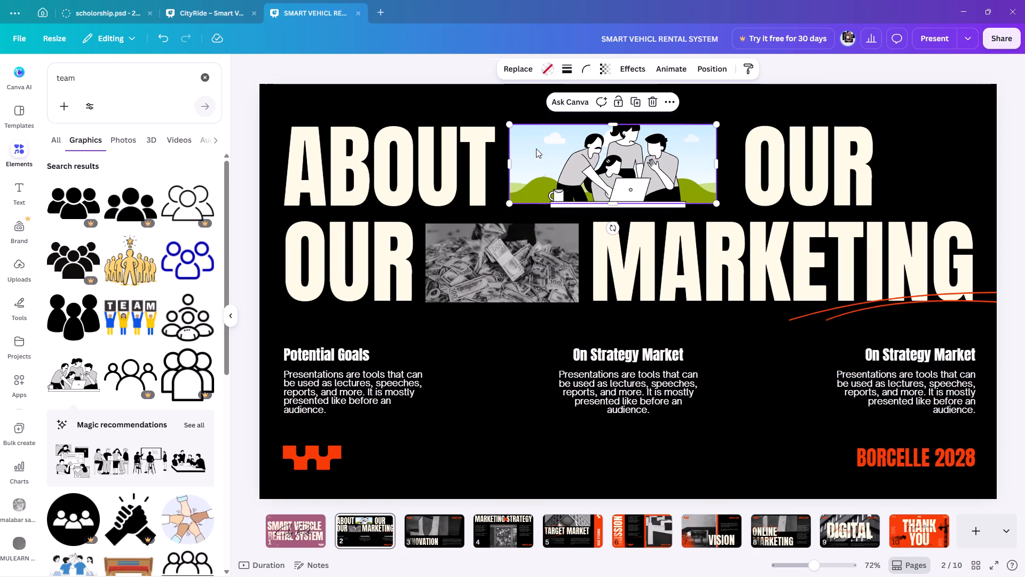
pyautogui.click(652, 99)
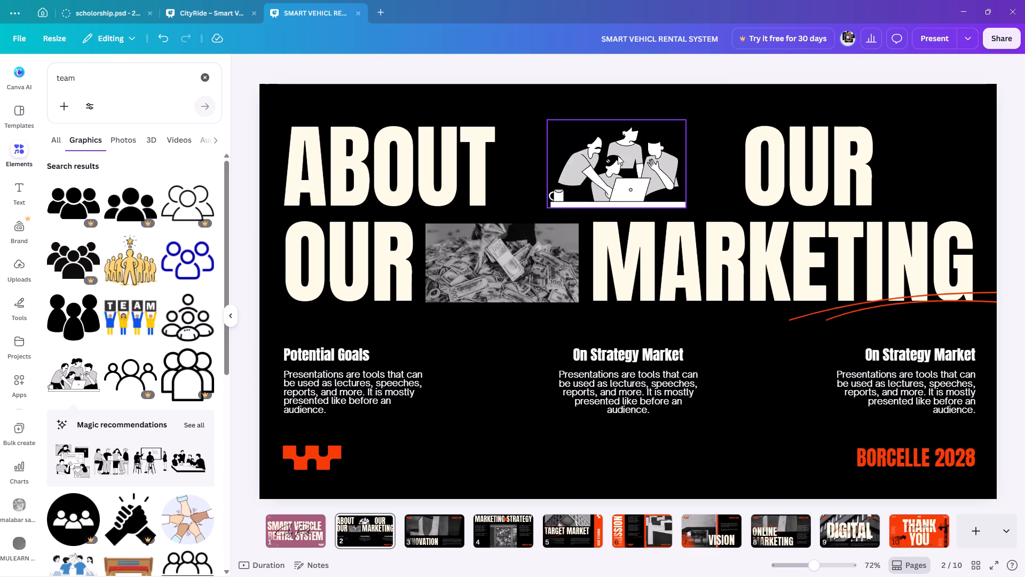
# Enlarge the team illustration slightly to fill the gap after ABOUT, and bring the first-line OUR closer to it.
pyautogui.click(617, 158)
pyautogui.moveTo(548, 122); pyautogui.dragTo(501, 143)
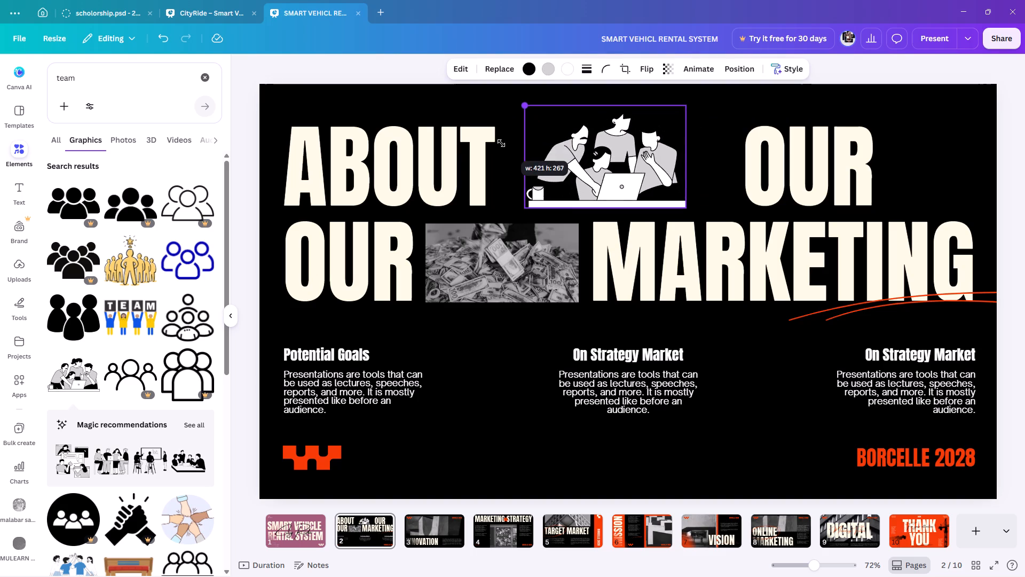
pyautogui.moveTo(501, 143); pyautogui.dragTo(497, 145)
pyautogui.moveTo(602, 141); pyautogui.dragTo(622, 139)
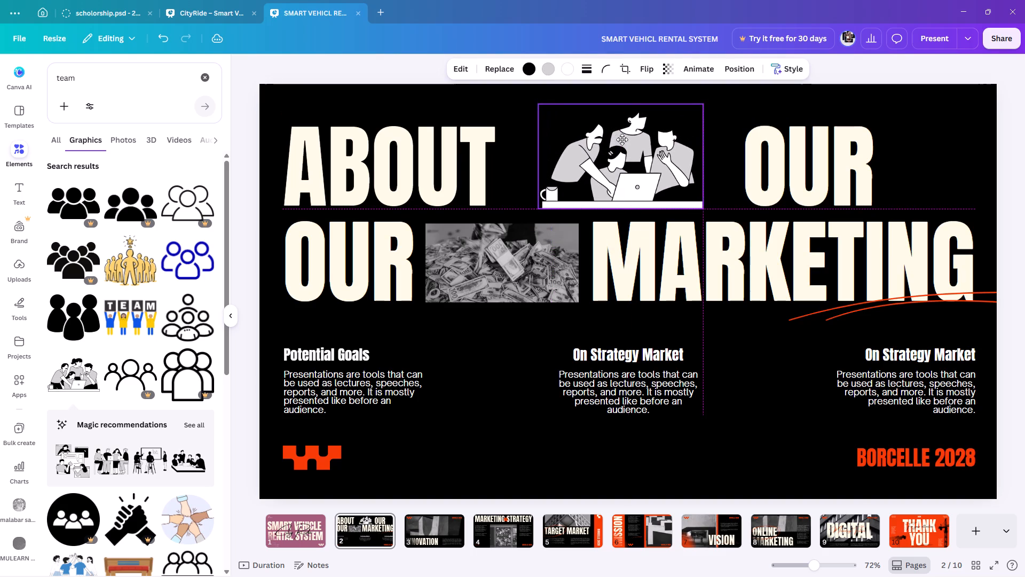
pyautogui.moveTo(622, 139); pyautogui.dragTo(607, 137)
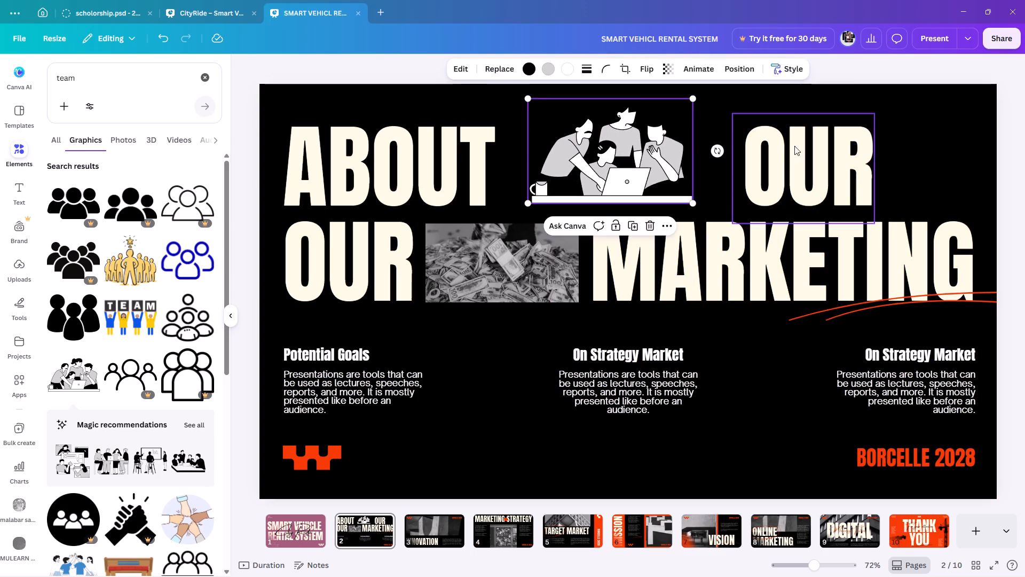
pyautogui.moveTo(807, 155); pyautogui.dragTo(777, 148)
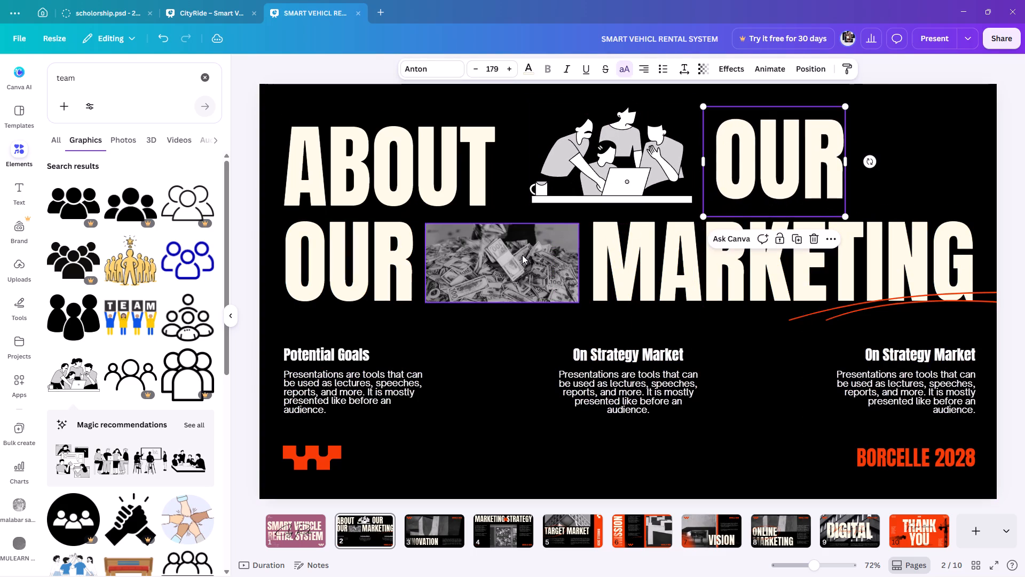
# Delete the money photo with its frame and the second-line word OUR from the heading.
pyautogui.click(522, 255)
pyautogui.press('Delete')
pyautogui.press('Delete')
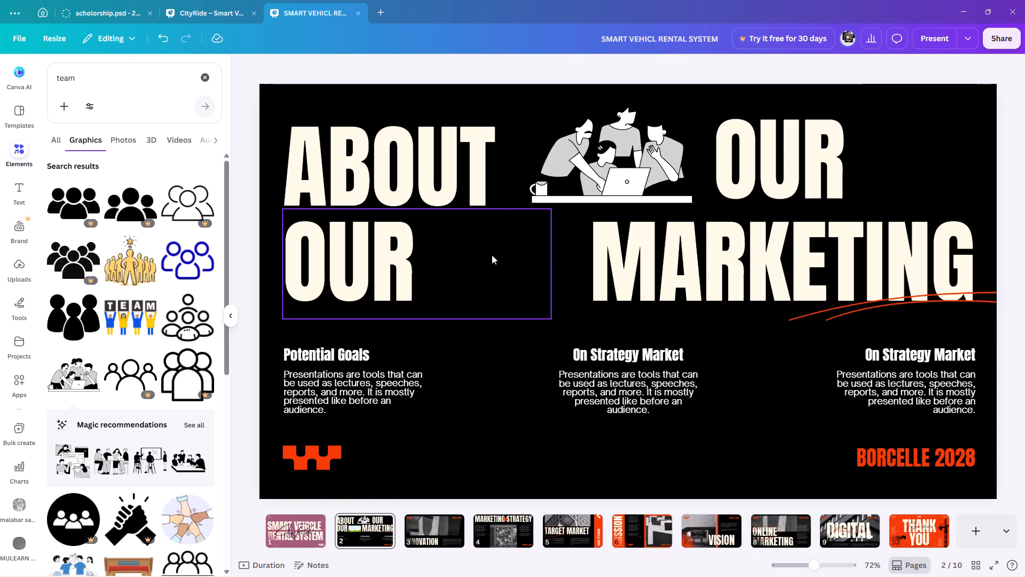
pyautogui.click(365, 269)
pyautogui.press('Delete')
# Rearrange the heading with ABOUT, the team illustration and OUR spaced across the first line and MARKETING roughly centred beneath them.
pyautogui.moveTo(818, 248); pyautogui.dragTo(666, 252)
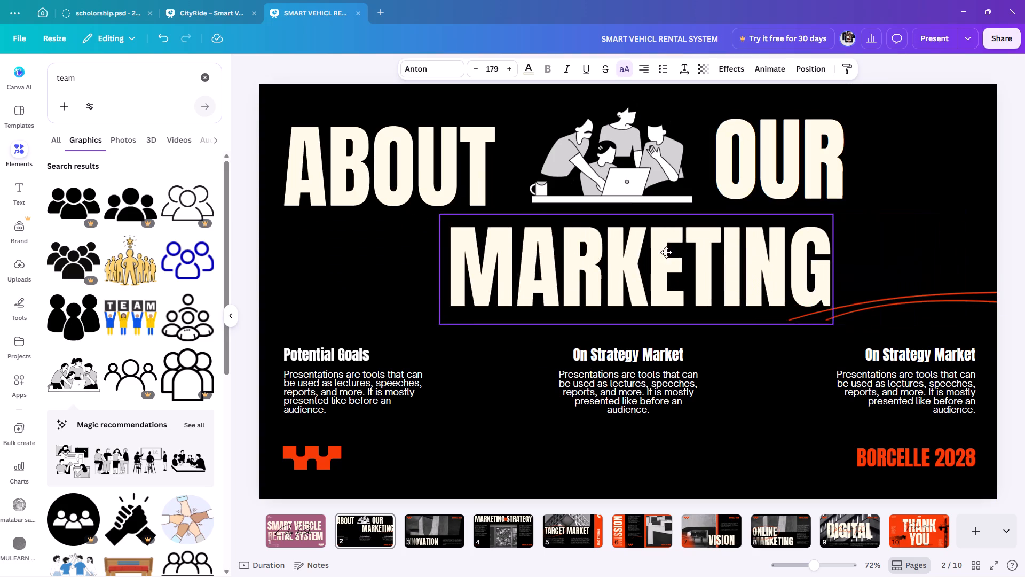
pyautogui.moveTo(666, 252); pyautogui.dragTo(618, 250)
pyautogui.moveTo(784, 148); pyautogui.dragTo(814, 147)
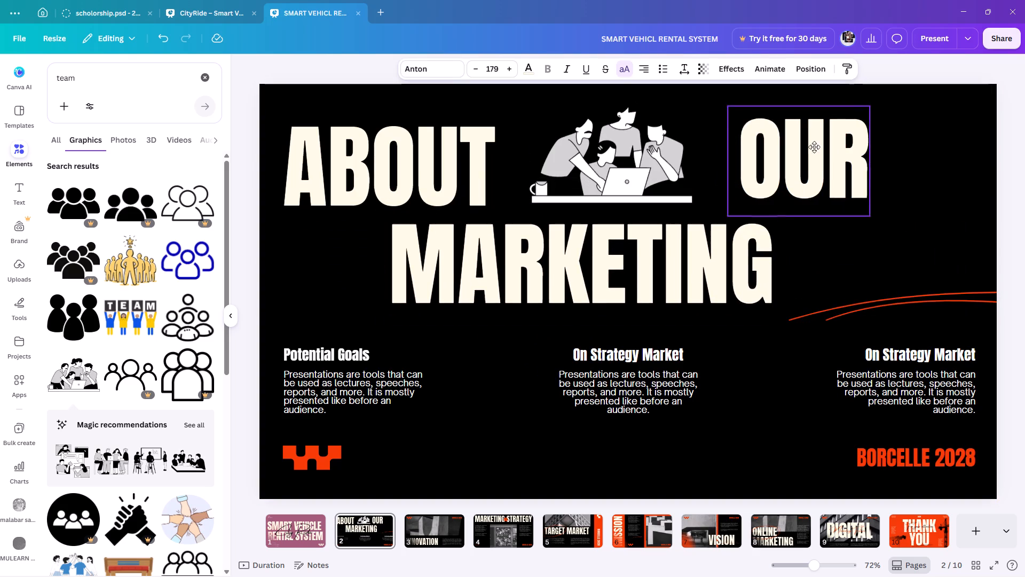
pyautogui.moveTo(814, 147); pyautogui.dragTo(855, 148)
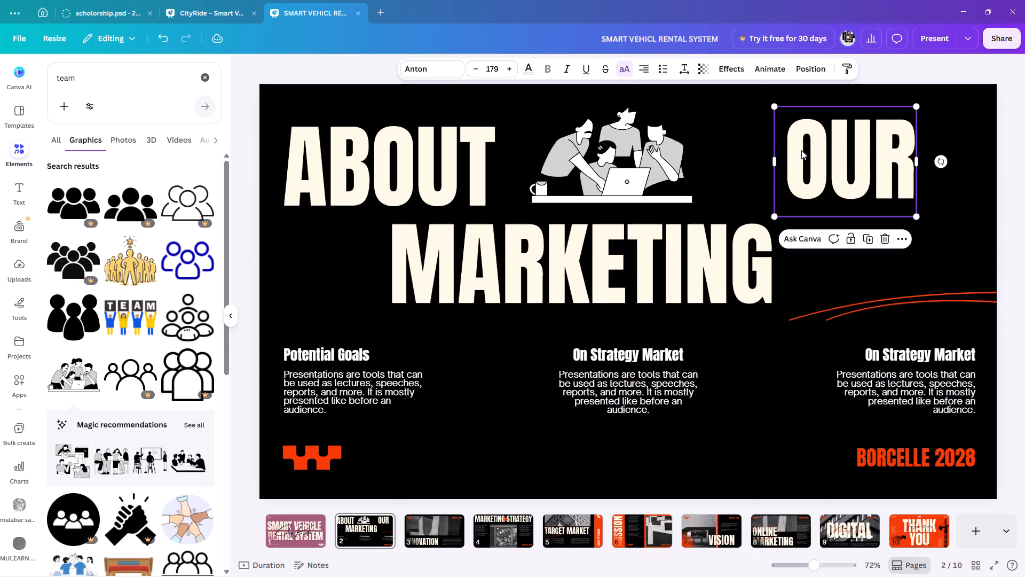
pyautogui.moveTo(801, 150); pyautogui.dragTo(786, 150)
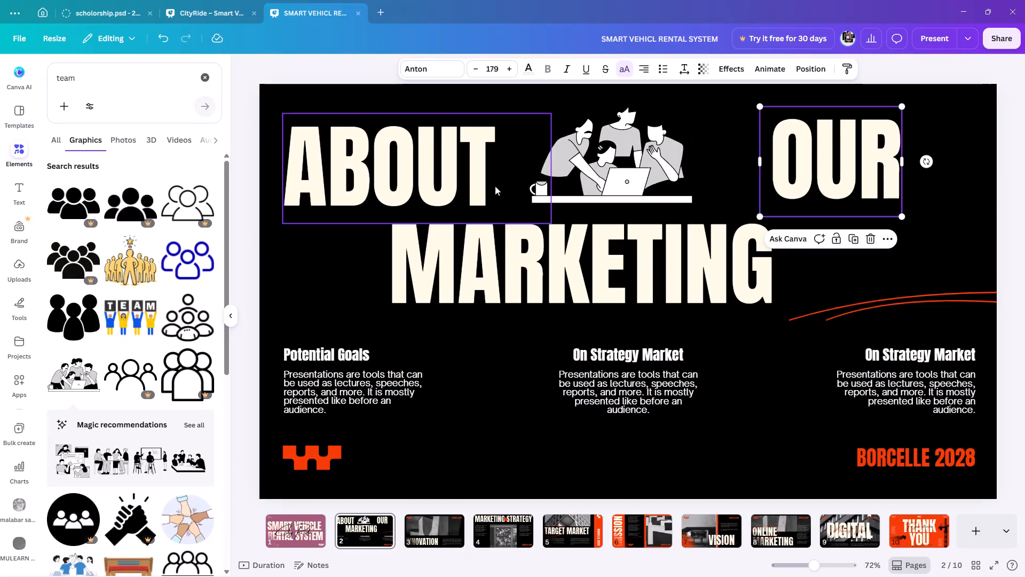
pyautogui.moveTo(428, 182); pyautogui.dragTo(441, 180)
pyautogui.moveTo(817, 146); pyautogui.dragTo(794, 147)
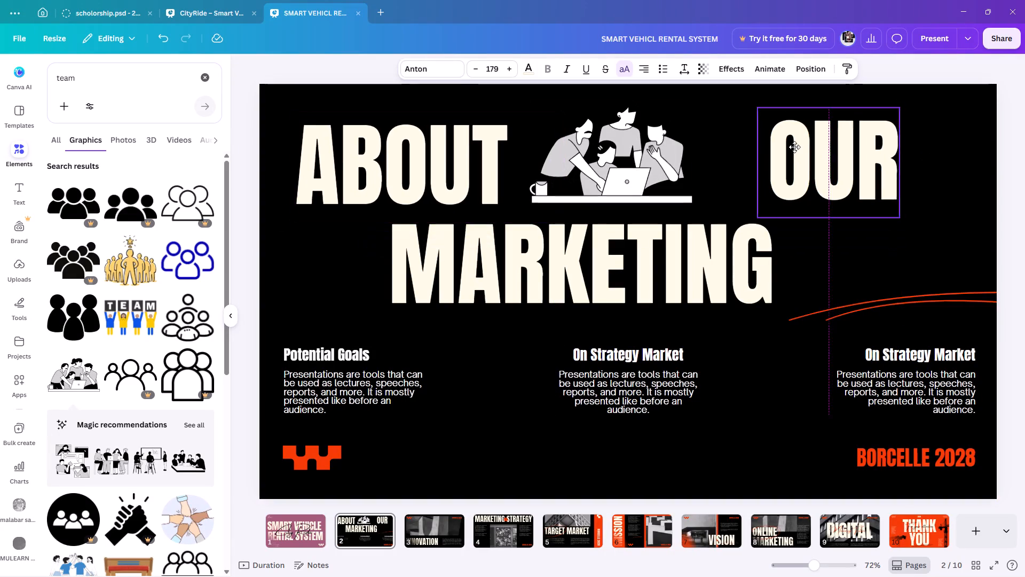
pyautogui.moveTo(794, 147); pyautogui.dragTo(781, 145)
pyautogui.click(635, 161)
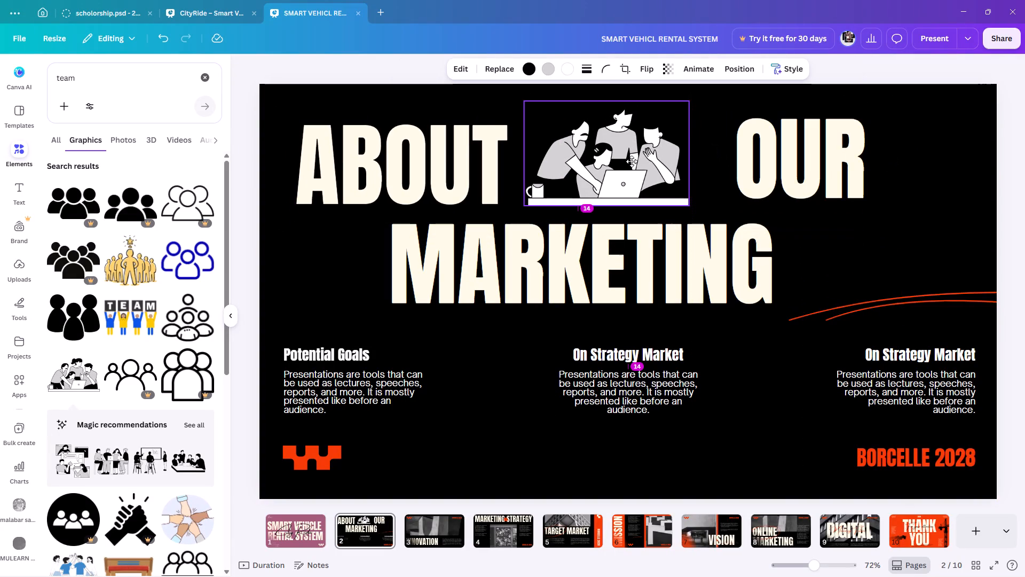
pyautogui.moveTo(609, 252); pyautogui.dragTo(647, 251)
# Replace the heading word MARKETING with "team" and narrow its text box to fit the word.
pyautogui.click(633, 256)
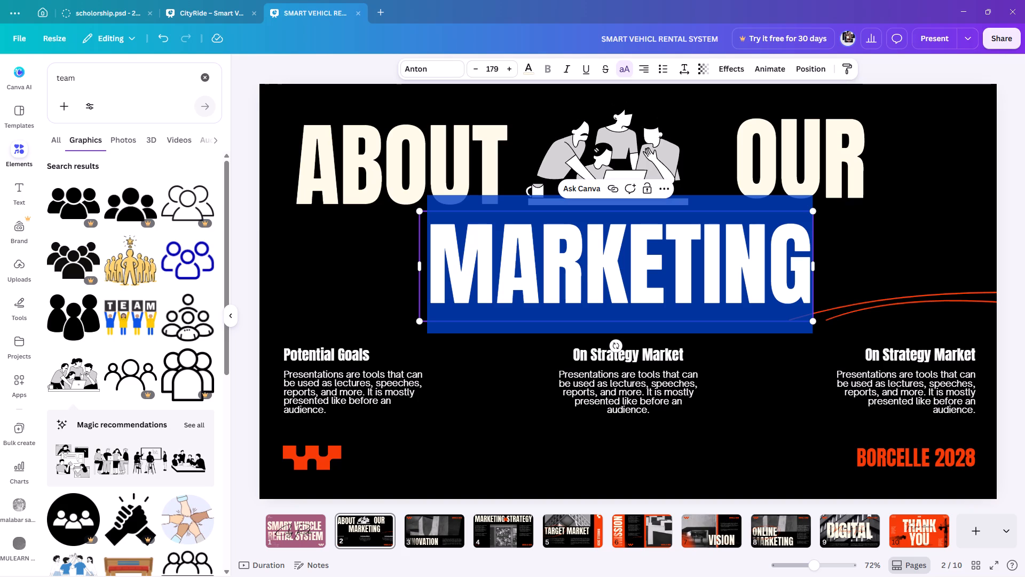
pyautogui.press('t')
pyautogui.write('eam')
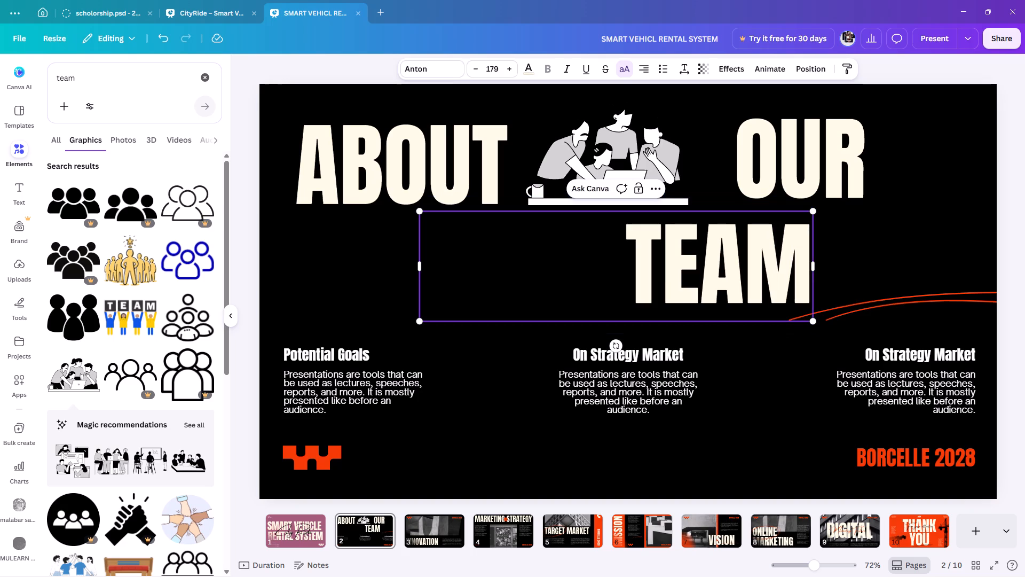
pyautogui.click(937, 264)
pyautogui.click(731, 268)
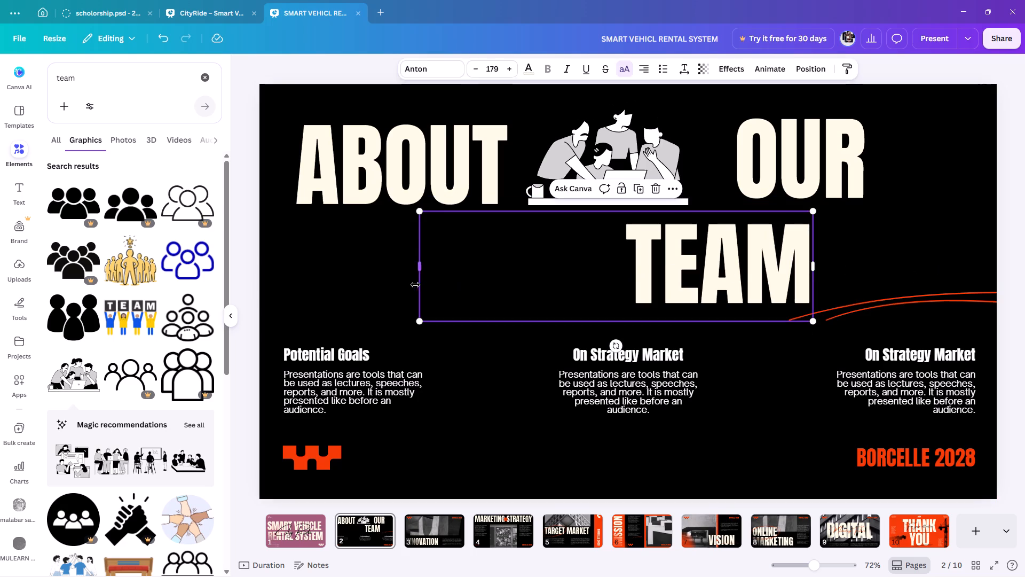
pyautogui.moveTo(417, 270); pyautogui.dragTo(621, 272)
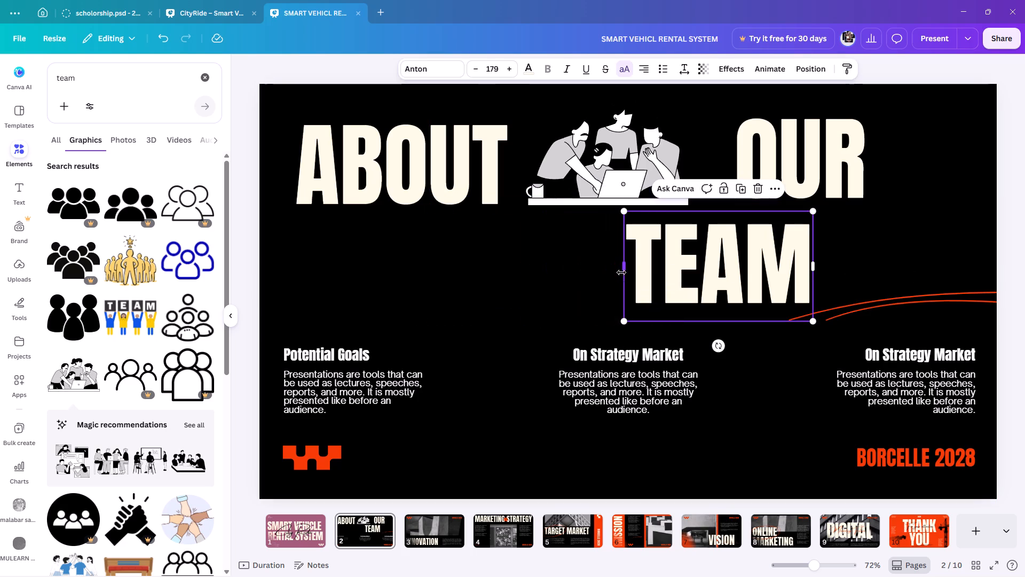
# Move the heading word TEAM so it sits centred beneath the team illustration on the second line.
pyautogui.click(928, 262)
pyautogui.moveTo(755, 267); pyautogui.dragTo(694, 279)
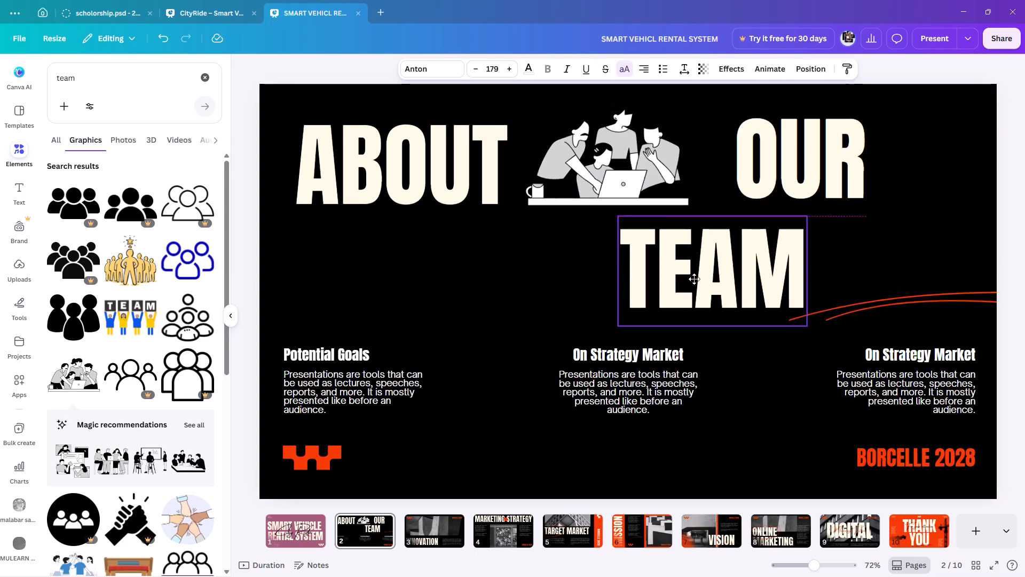
pyautogui.moveTo(694, 279); pyautogui.dragTo(629, 275)
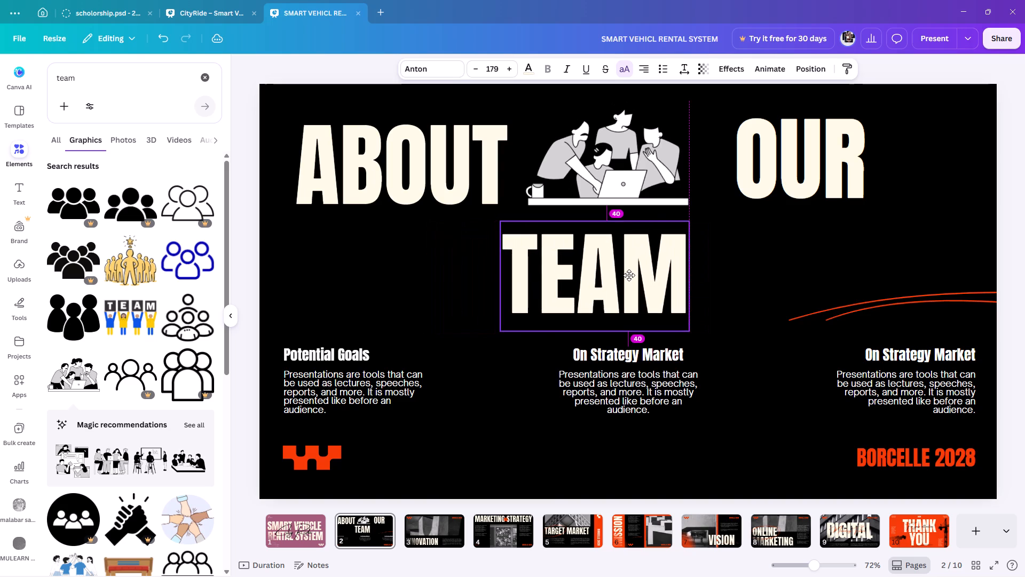
pyautogui.moveTo(629, 275); pyautogui.dragTo(628, 279)
# Bring OUR closer to the team illustration and nudge the illustration and ABOUT to even out the first line's spacing.
pyautogui.moveTo(628, 155); pyautogui.dragTo(621, 155)
pyautogui.moveTo(786, 153); pyautogui.dragTo(755, 154)
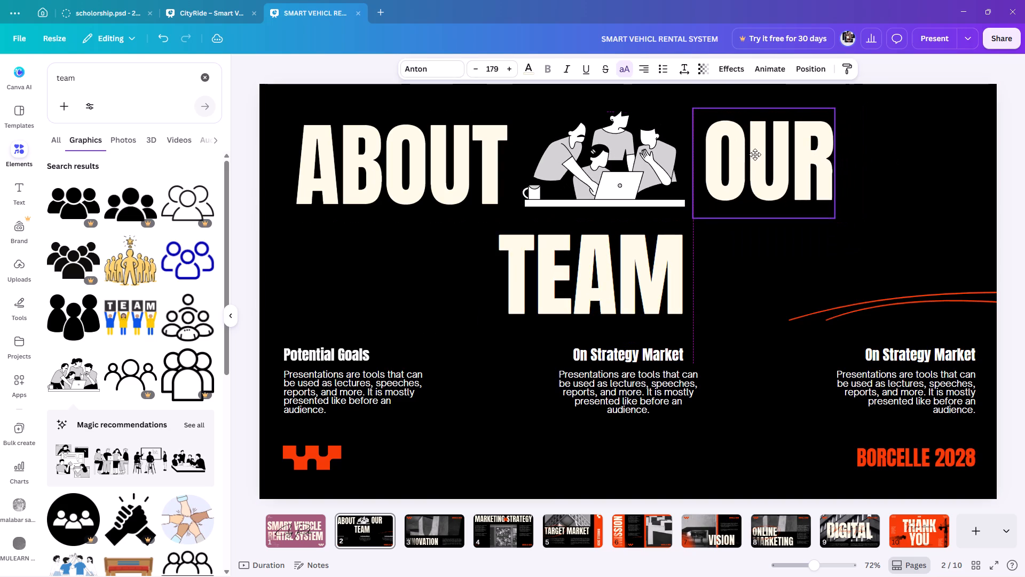
pyautogui.moveTo(755, 154); pyautogui.dragTo(775, 153)
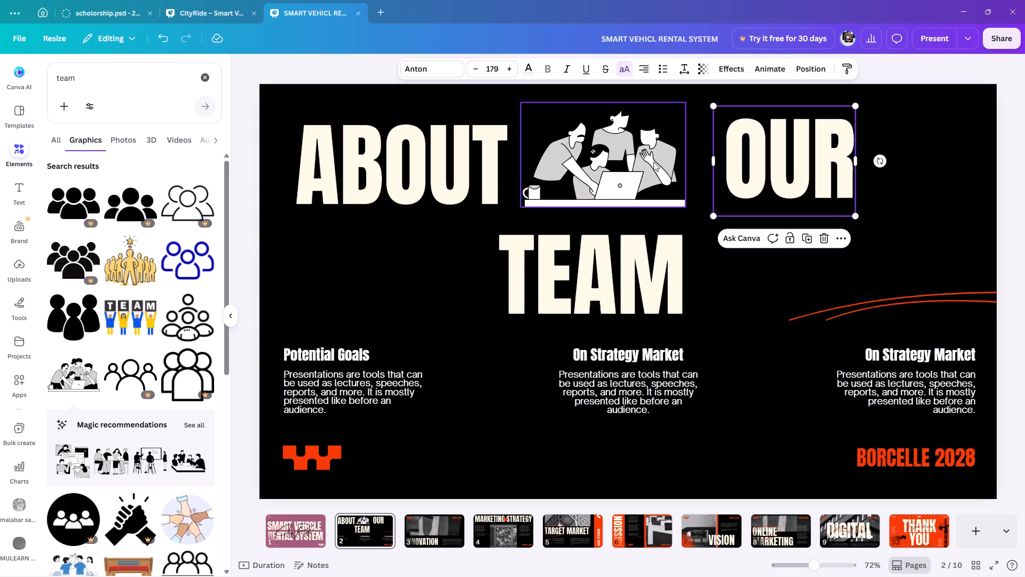
pyautogui.moveTo(648, 162); pyautogui.dragTo(661, 162)
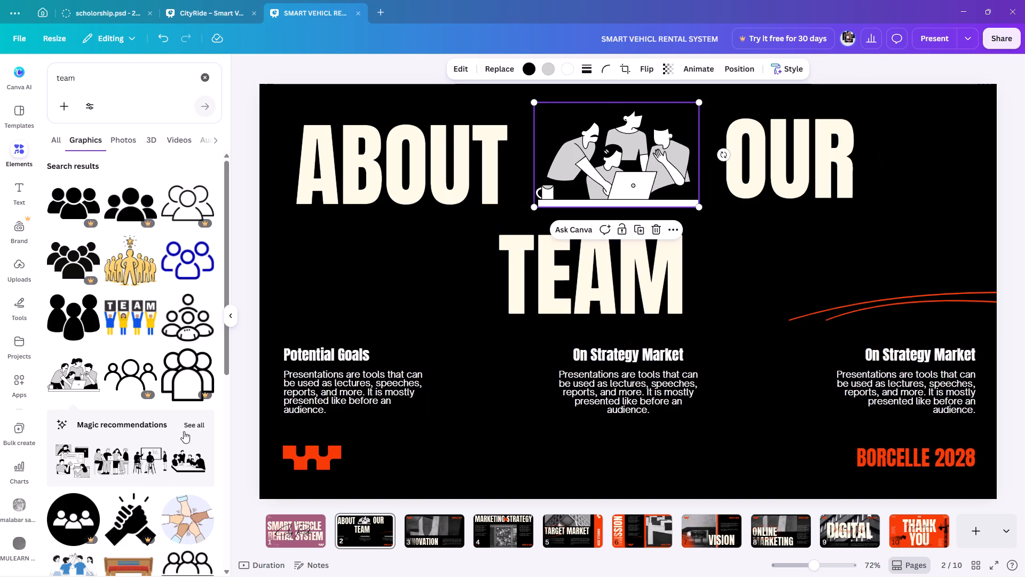
pyautogui.scroll(-3, 148, 438)
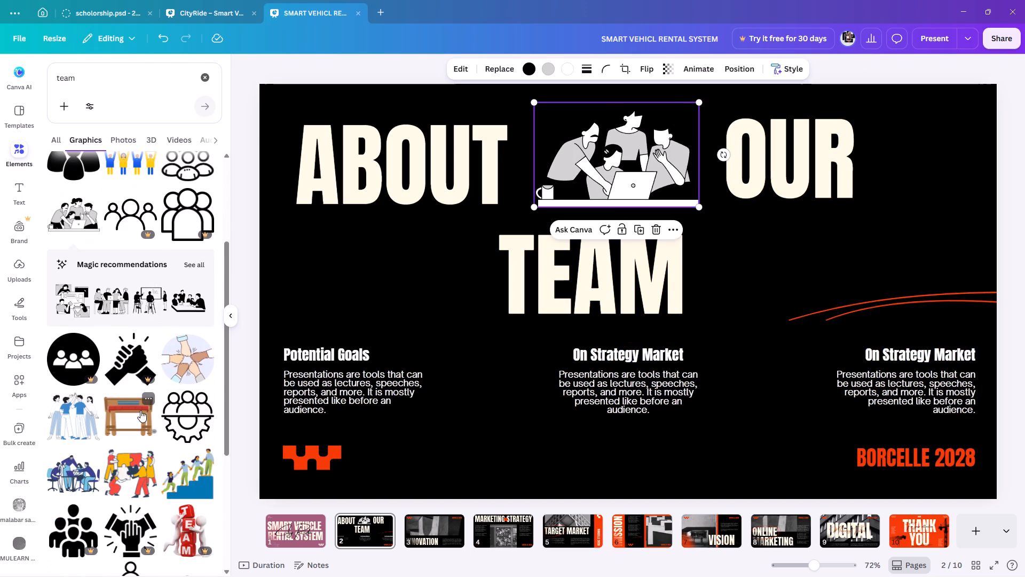
pyautogui.scroll(-2, 140, 410)
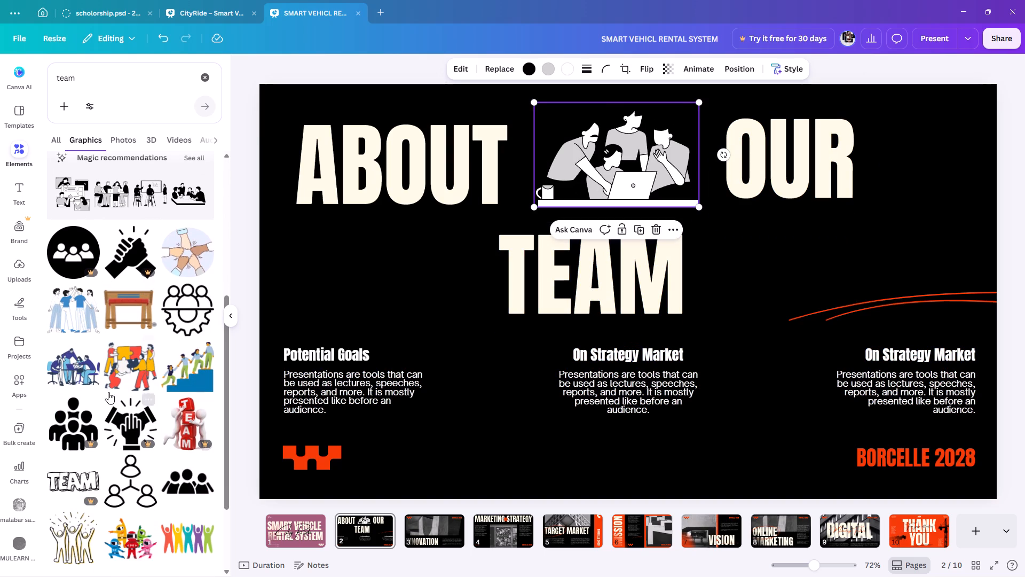
pyautogui.moveTo(404, 197); pyautogui.dragTo(409, 198)
pyautogui.scroll(-2, 349, 468)
pyautogui.scroll(3, 598, 447)
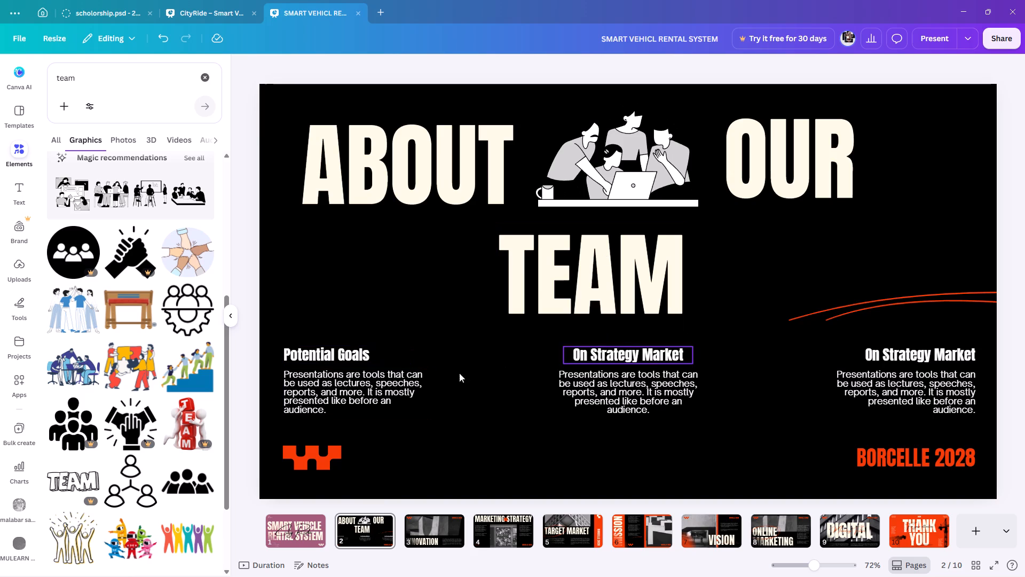
# Recolour the orange block ornament in the slide's bottom corner to the design's mauve.
pyautogui.click(319, 449)
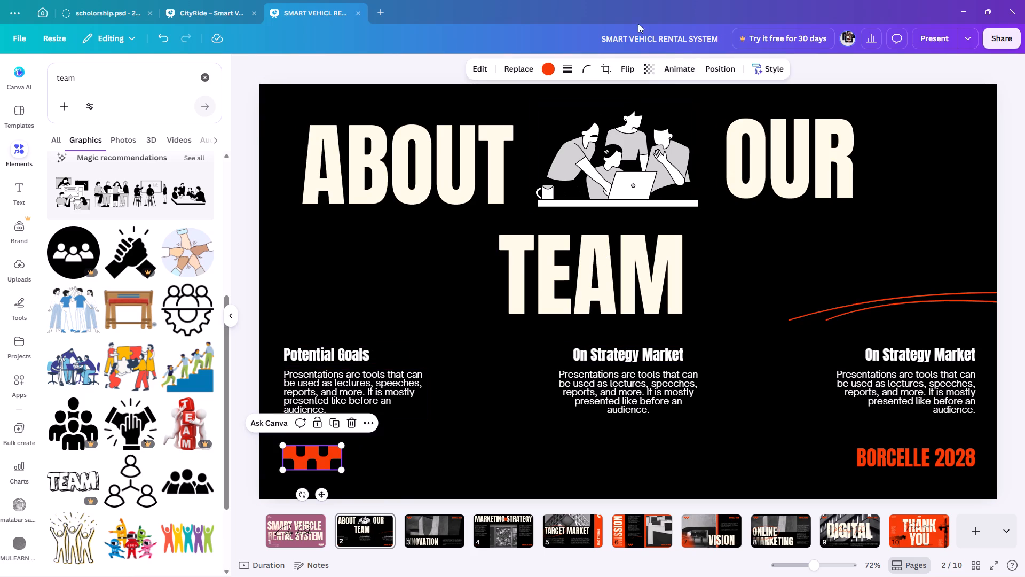
pyautogui.click(538, 67)
pyautogui.click(546, 67)
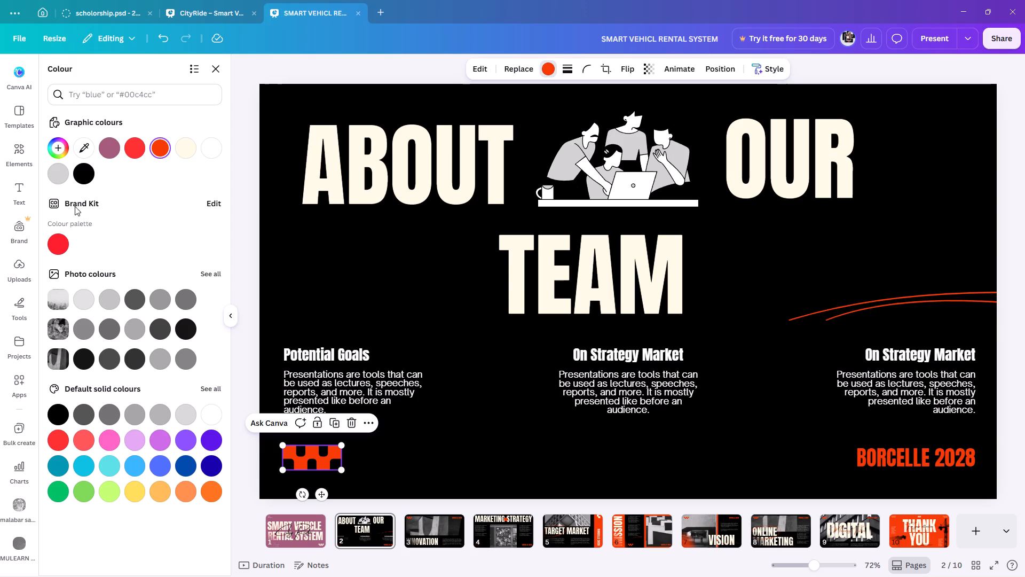
pyautogui.click(104, 149)
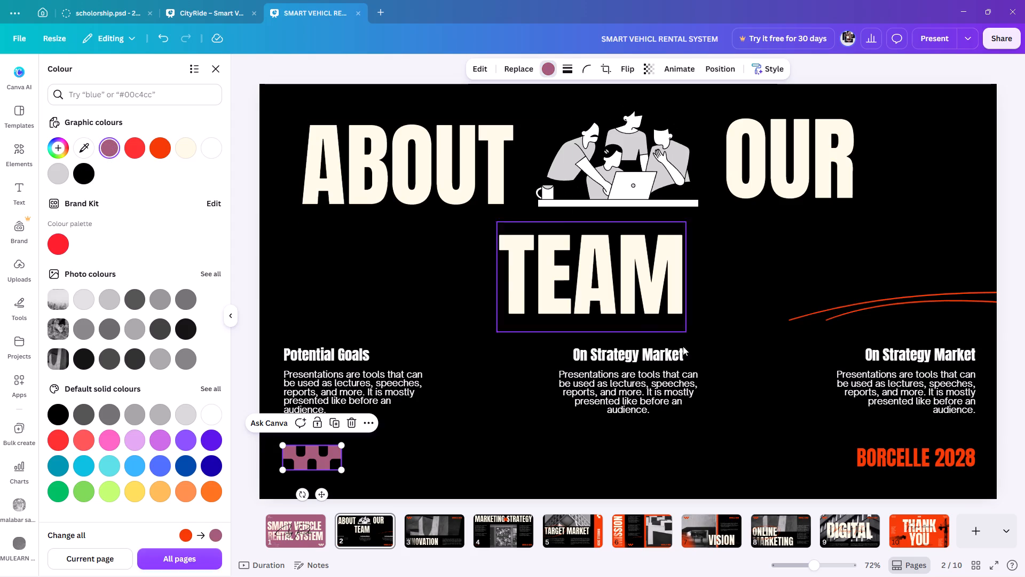
# Delete the BORCELLE 2028 text from the slide.
pyautogui.click(949, 457)
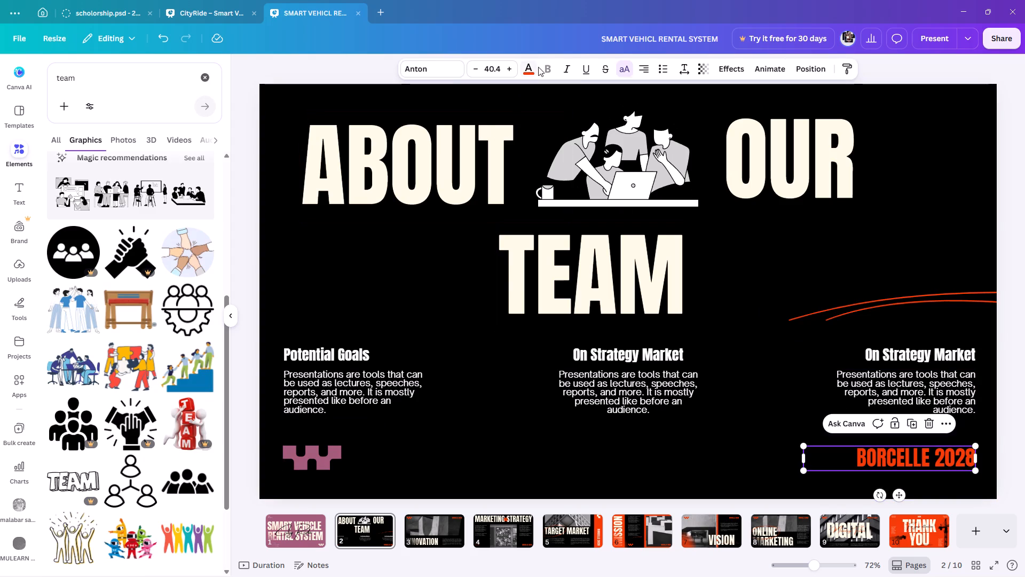
pyautogui.click(534, 73)
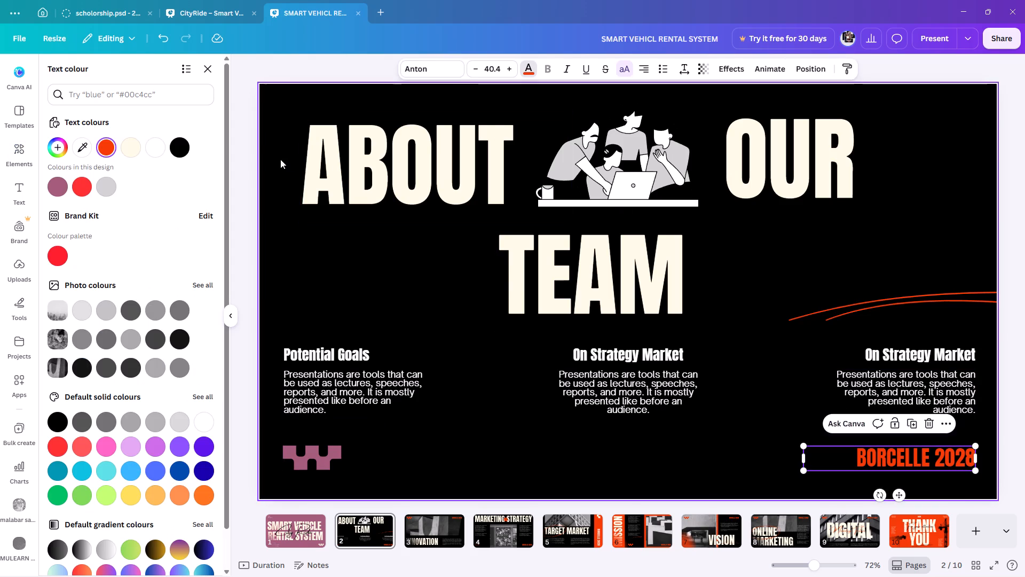
pyautogui.click(929, 431)
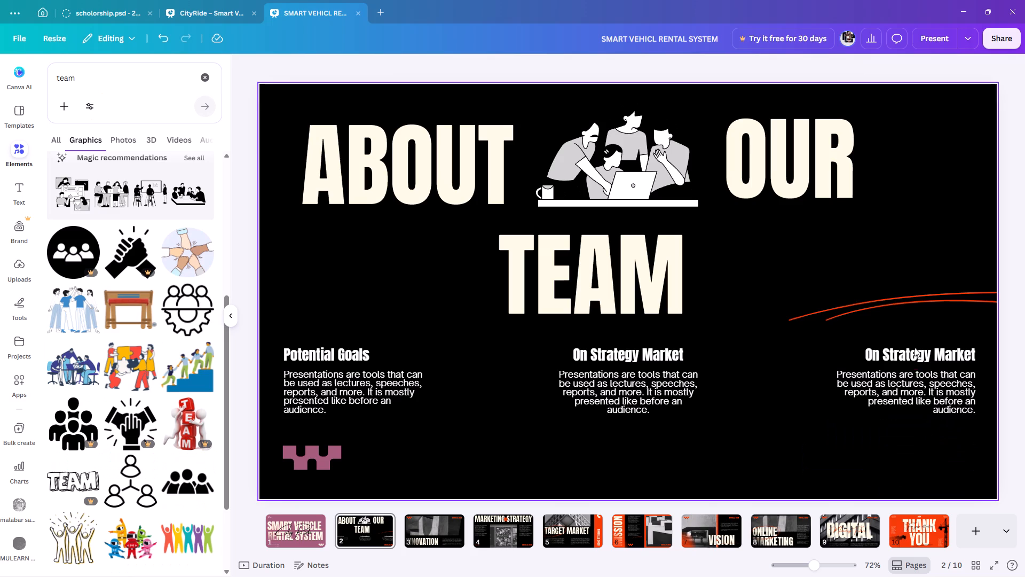
# Recolour the orange curved lines to the design's mauve and place them across the lower edge of TEAM as an underline.
pyautogui.click(919, 303)
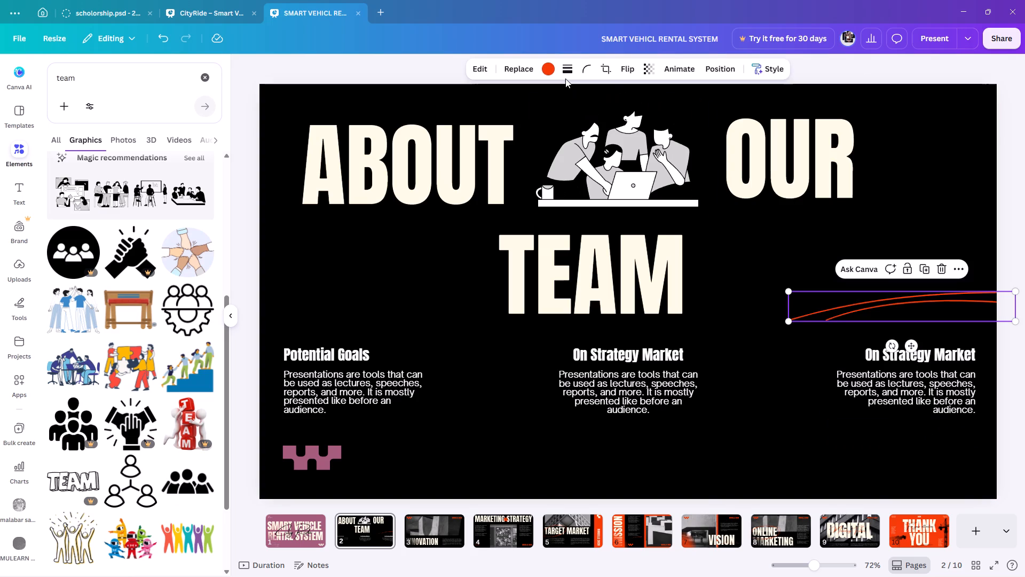
pyautogui.click(546, 65)
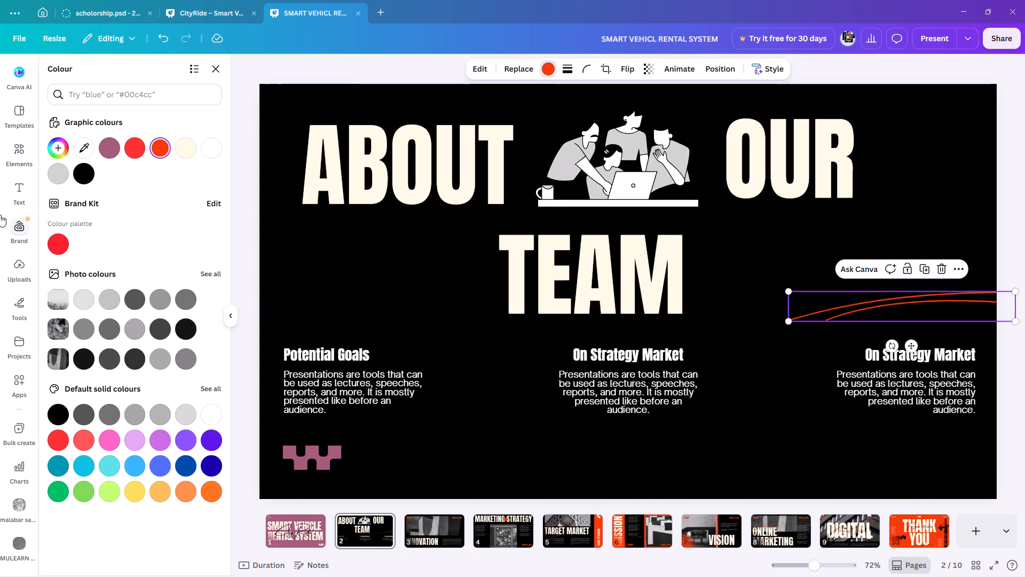
pyautogui.click(112, 139)
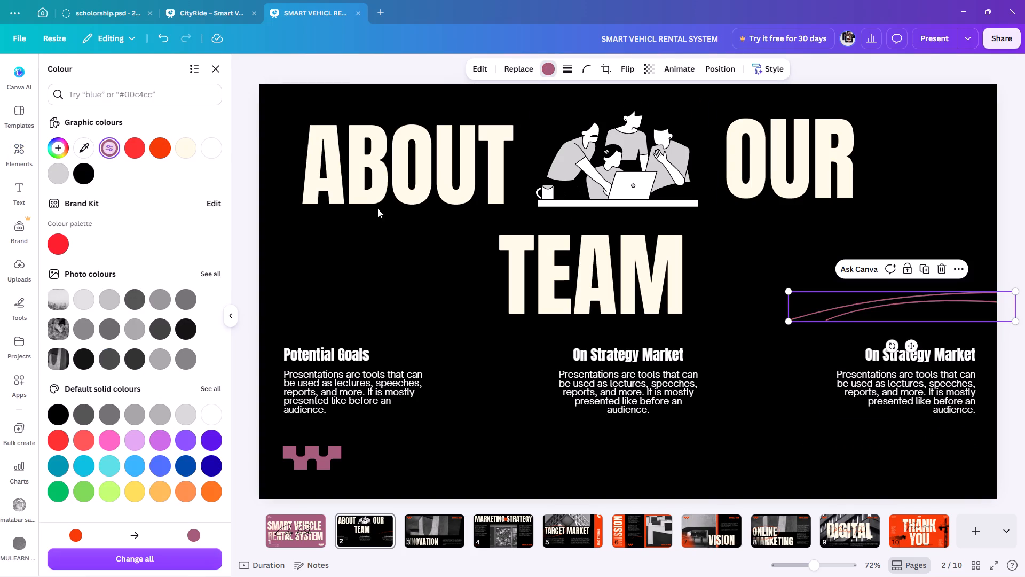
pyautogui.moveTo(877, 305); pyautogui.dragTo(700, 202)
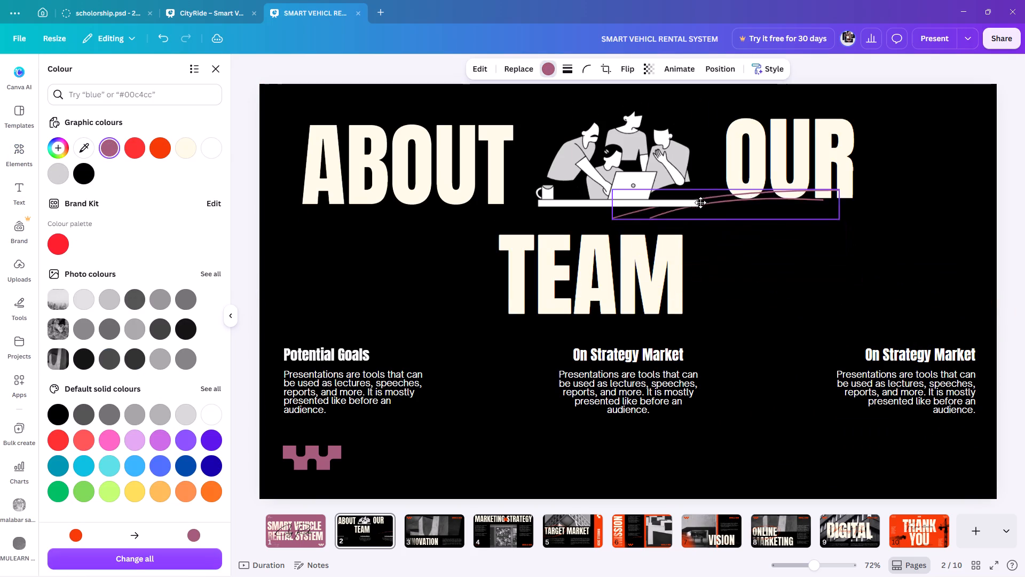
pyautogui.moveTo(700, 202); pyautogui.dragTo(659, 310)
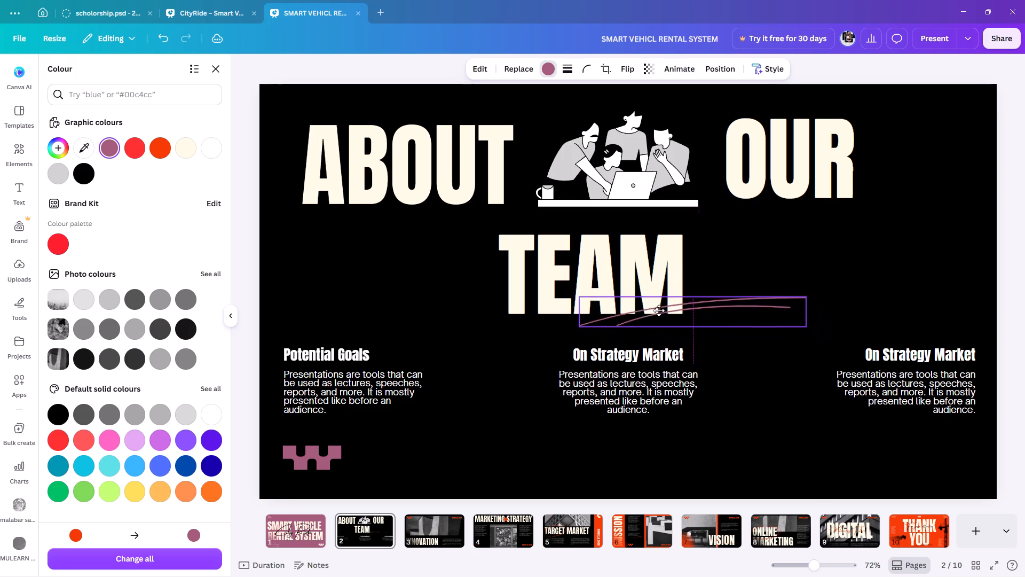
pyautogui.moveTo(659, 310); pyautogui.dragTo(644, 314)
pyautogui.click(874, 276)
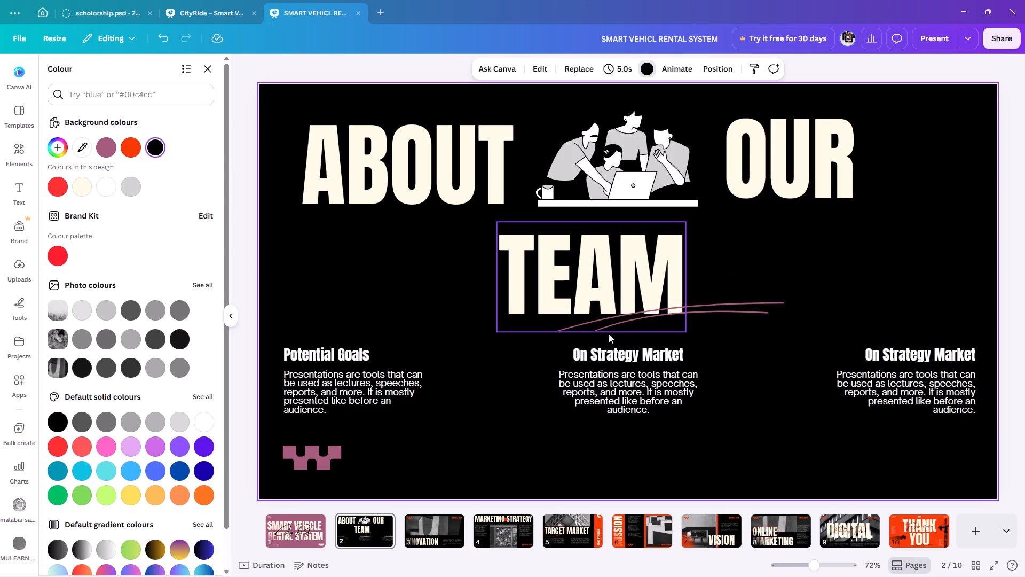
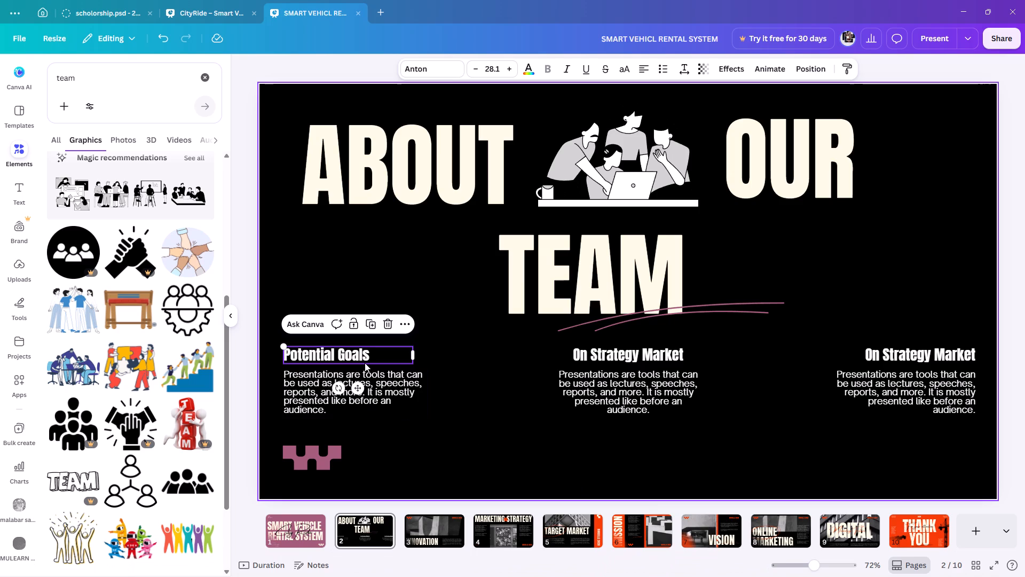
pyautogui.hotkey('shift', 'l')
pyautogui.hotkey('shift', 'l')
pyautogui.doubleClick(353, 353)
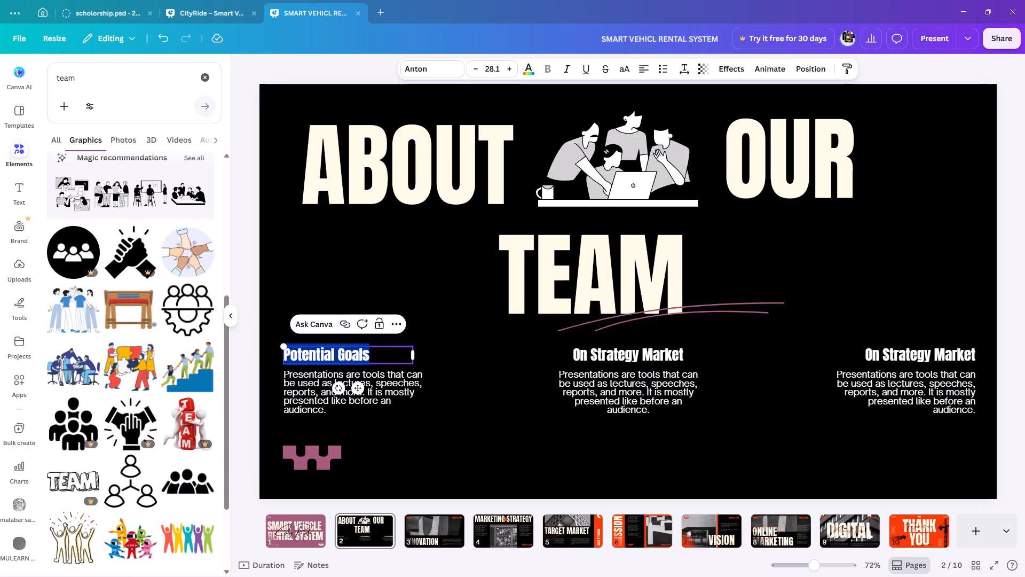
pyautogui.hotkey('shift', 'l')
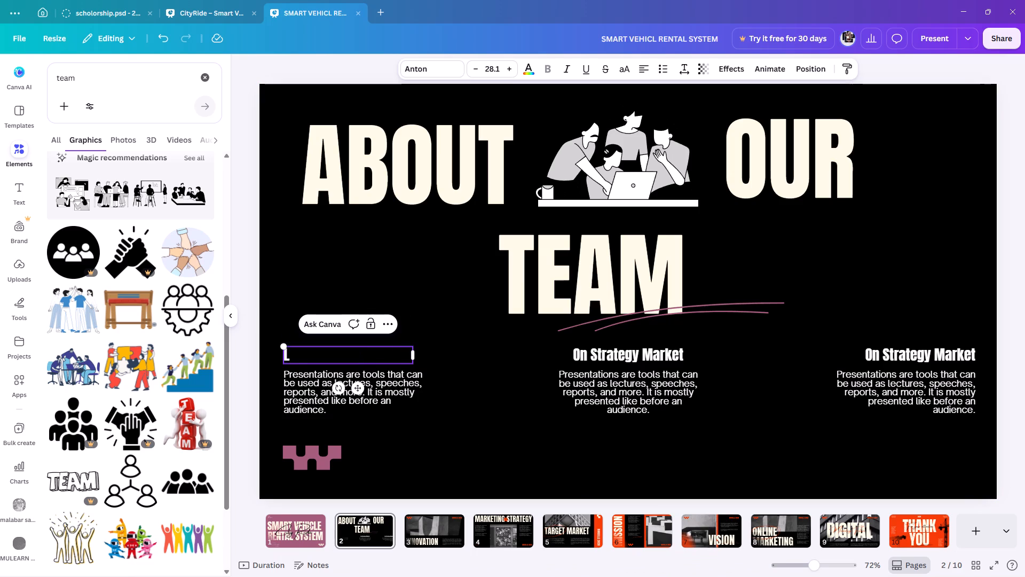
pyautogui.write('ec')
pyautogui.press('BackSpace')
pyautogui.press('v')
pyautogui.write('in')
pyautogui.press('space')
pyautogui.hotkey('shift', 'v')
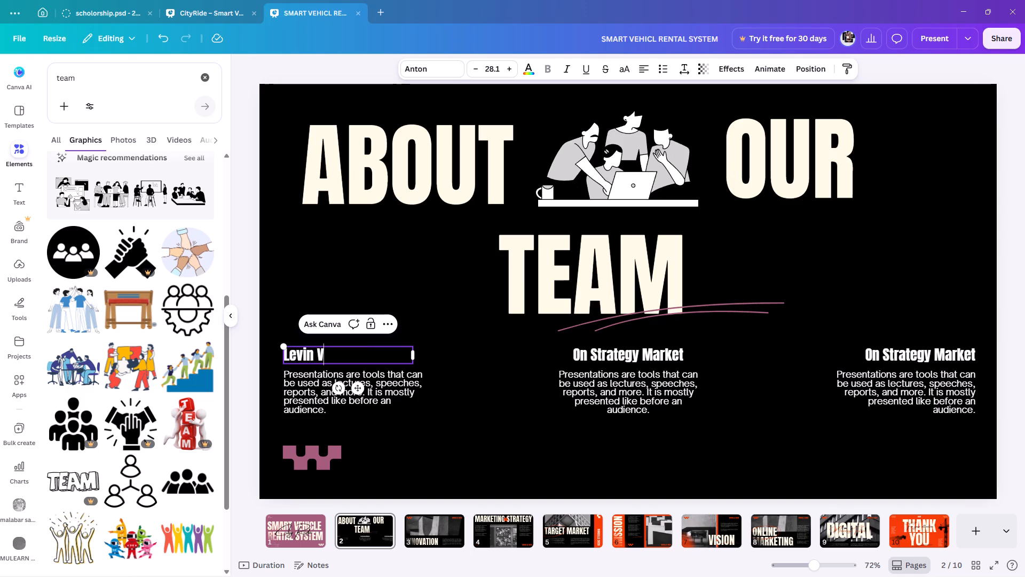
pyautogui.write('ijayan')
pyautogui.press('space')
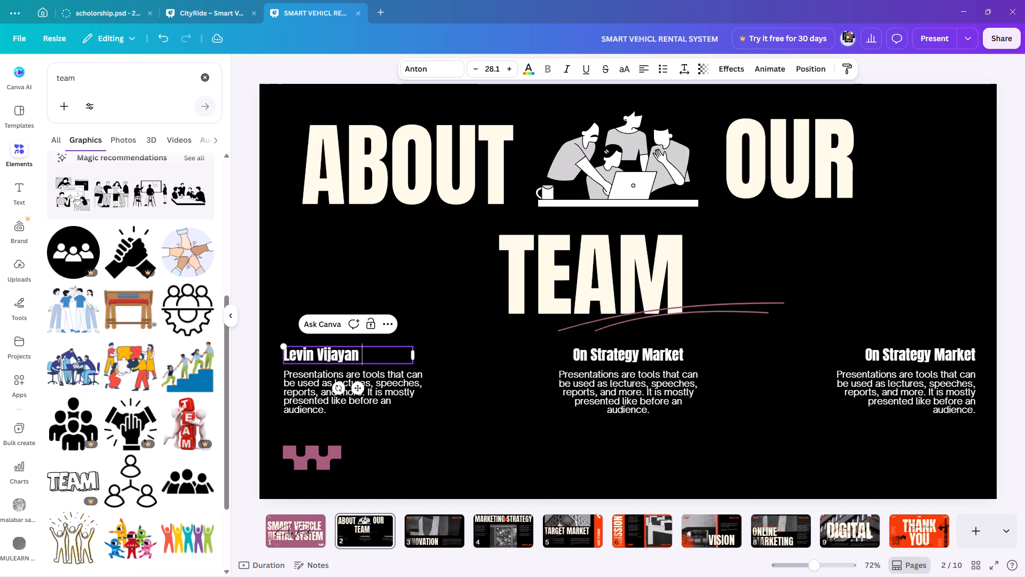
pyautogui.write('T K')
# Replace the first team member's placeholder paragraph with "Coustomer account and authentication" on two lines.
pyautogui.doubleClick(385, 385)
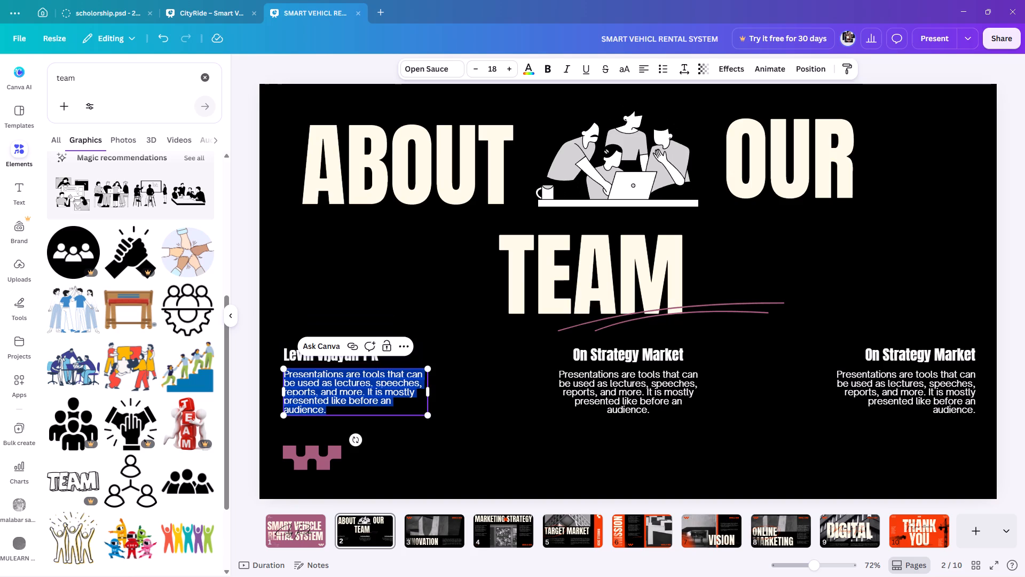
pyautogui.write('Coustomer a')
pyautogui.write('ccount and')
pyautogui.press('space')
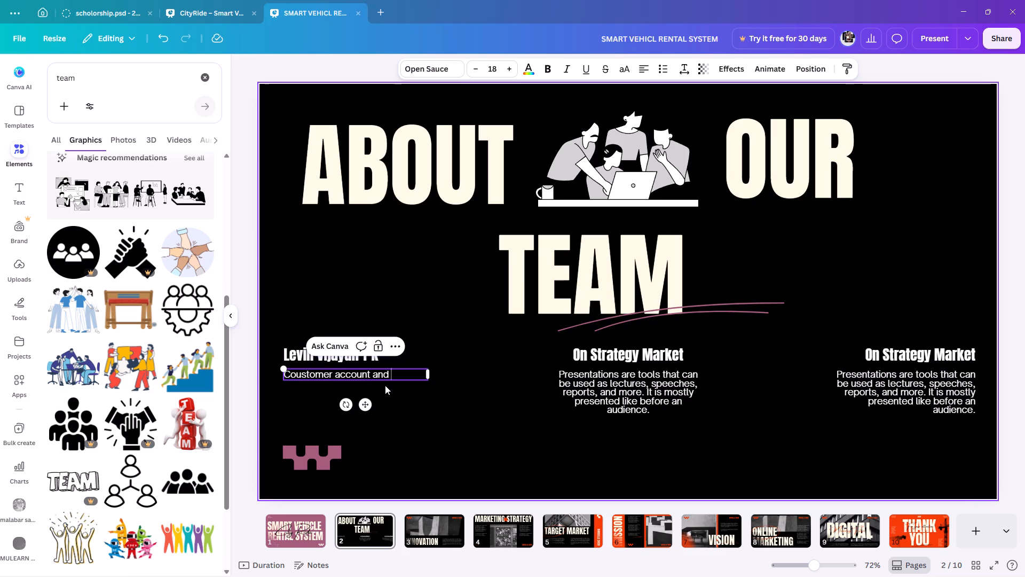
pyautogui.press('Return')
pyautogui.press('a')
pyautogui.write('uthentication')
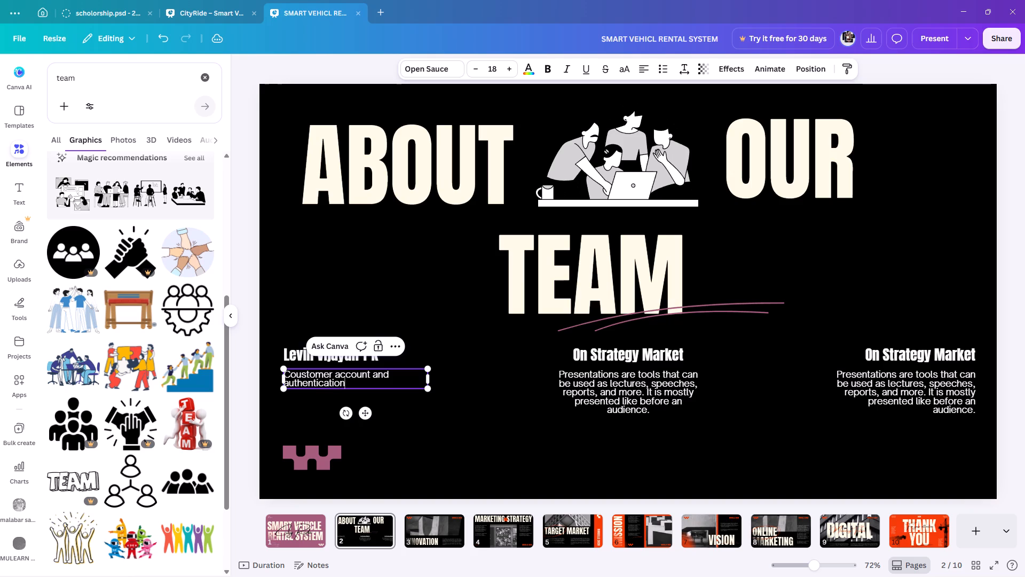
# Increase the line spacing of the first member's description to about 1.3 and narrow its text box to fit the text.
pyautogui.click(452, 369)
pyautogui.click(374, 375)
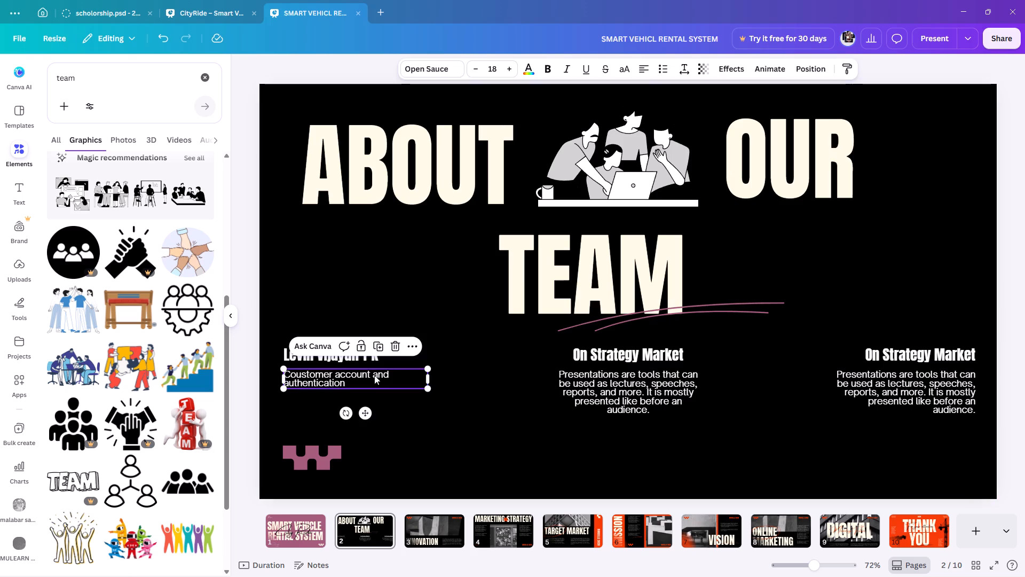
pyautogui.click(683, 65)
pyautogui.moveTo(648, 152); pyautogui.dragTo(661, 156)
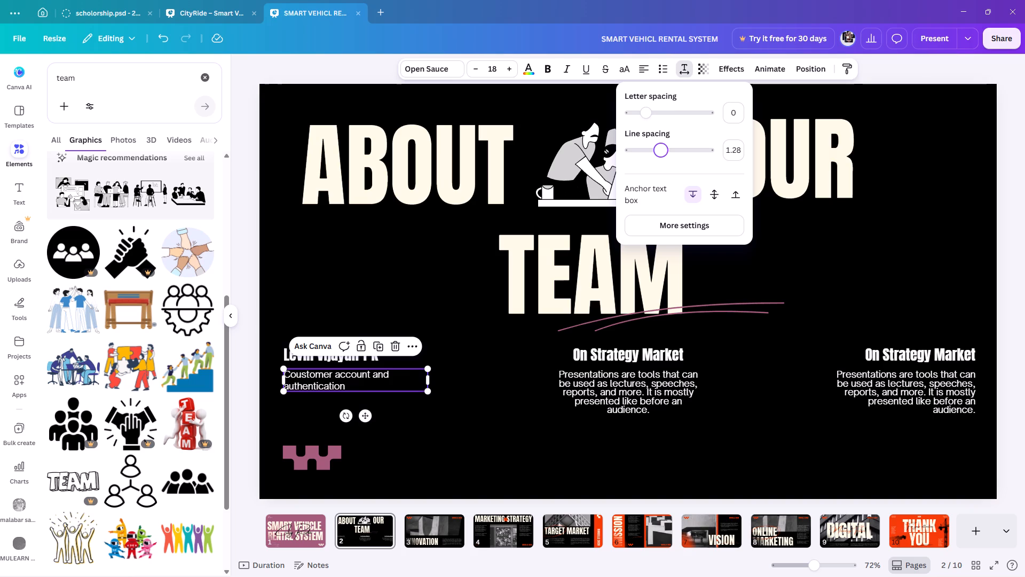
pyautogui.moveTo(661, 156); pyautogui.dragTo(664, 158)
pyautogui.moveTo(433, 379); pyautogui.dragTo(399, 383)
pyautogui.click(481, 410)
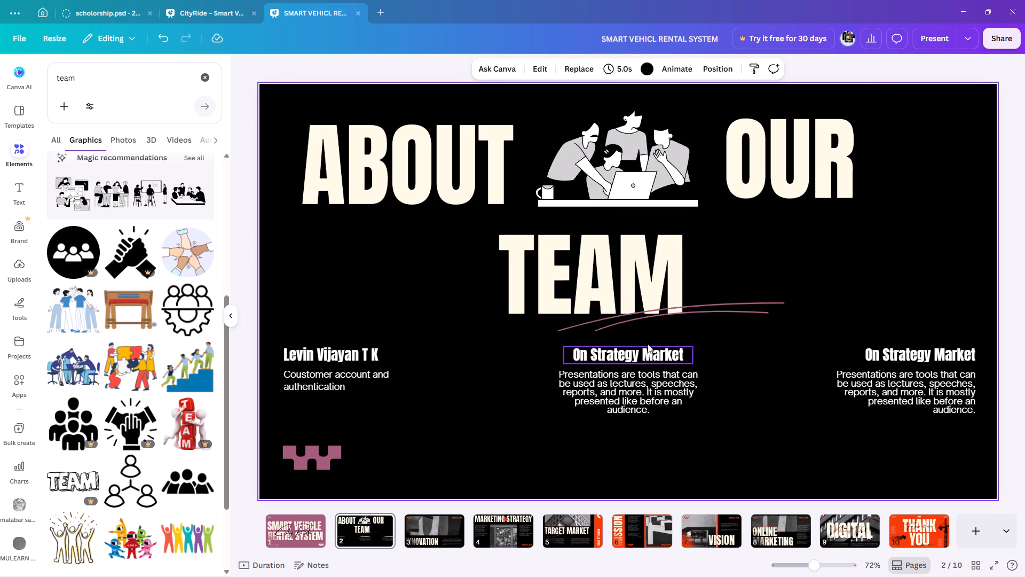
# Replace the middle column's "On Strategy Market" heading with the second team member's name.
pyautogui.click(634, 361)
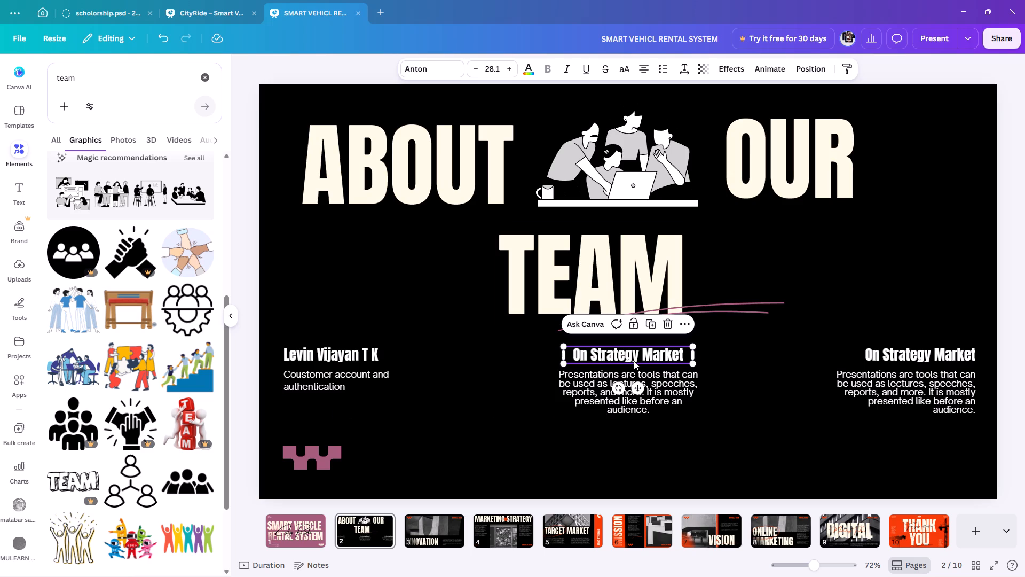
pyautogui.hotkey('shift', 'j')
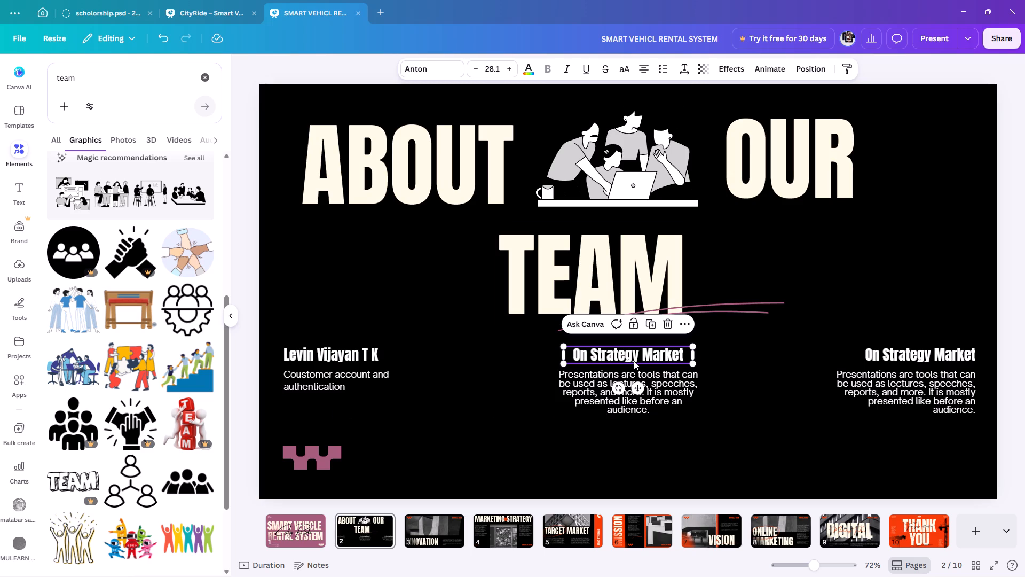
pyautogui.click(625, 359)
pyautogui.click(615, 353)
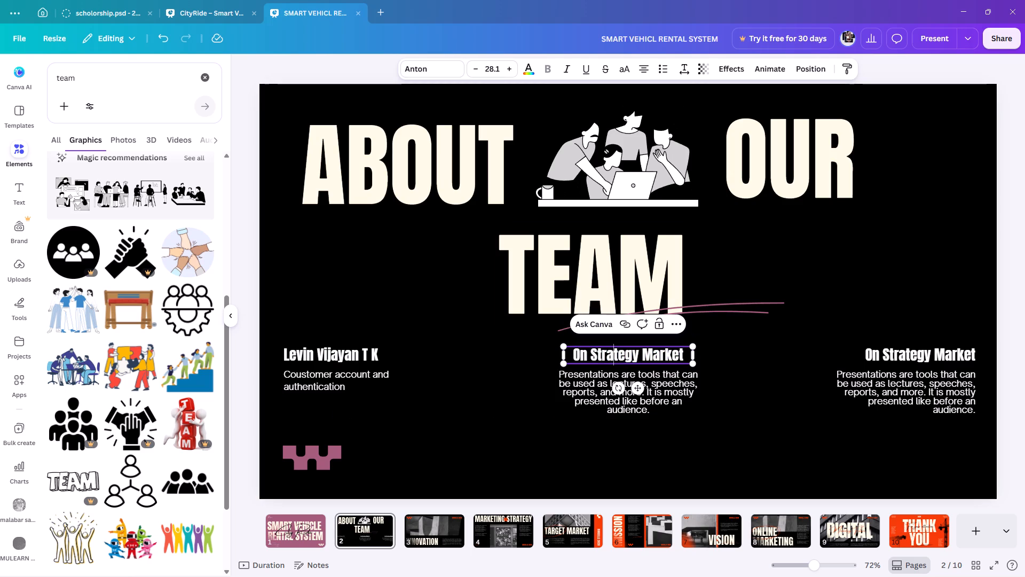
pyautogui.doubleClick(615, 353)
pyautogui.click(615, 353)
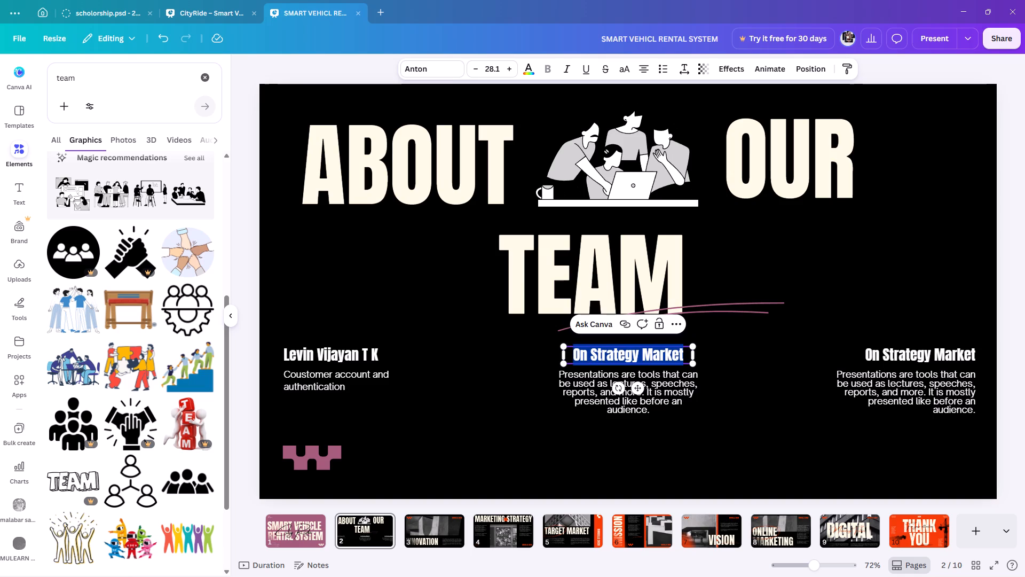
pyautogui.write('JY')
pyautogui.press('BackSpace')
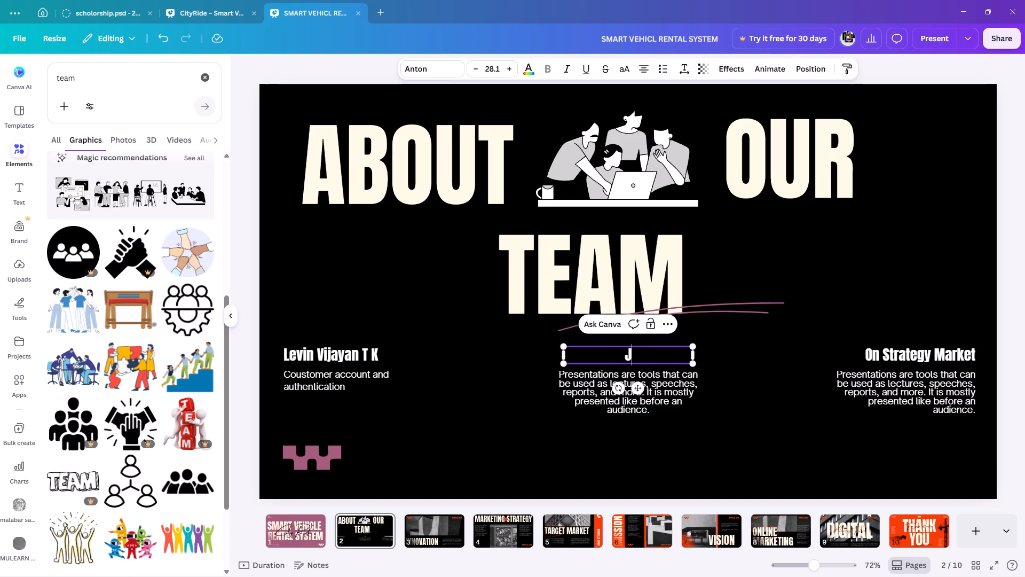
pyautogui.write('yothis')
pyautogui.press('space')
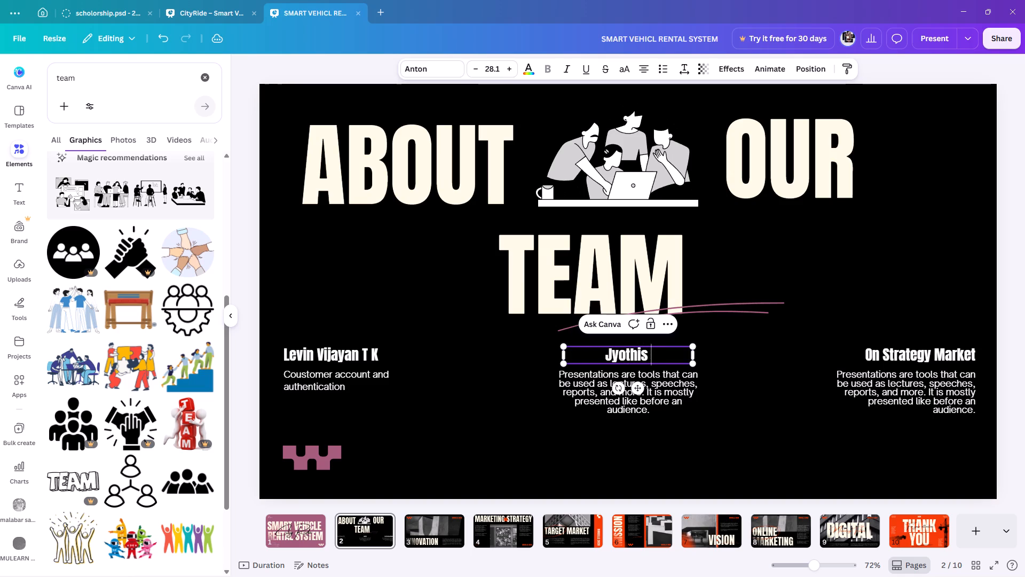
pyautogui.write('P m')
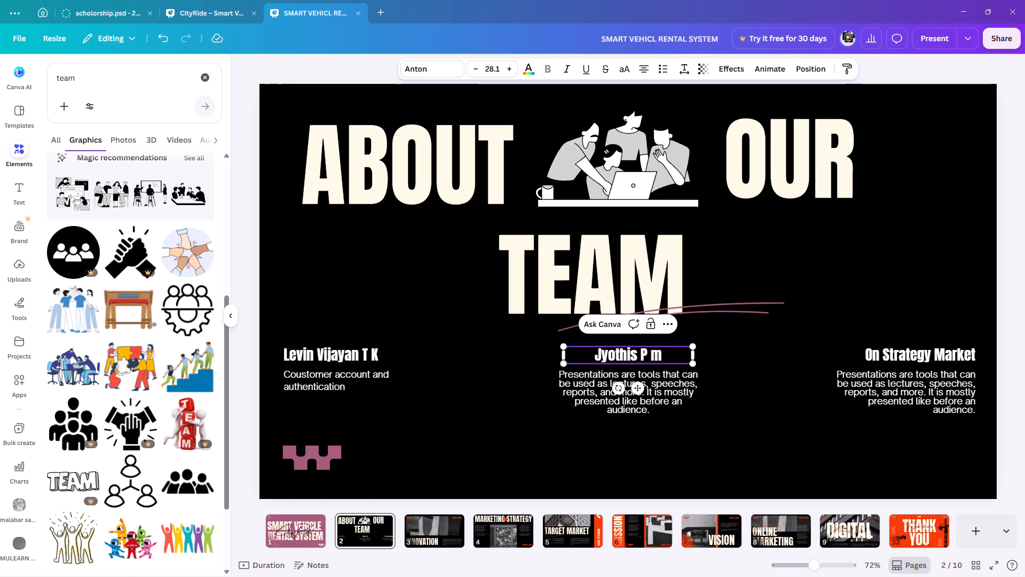
# Replace the middle paragraph with "Vehicle catalouge and search", break the line before "and search", and narrow its text box.
pyautogui.doubleClick(679, 391)
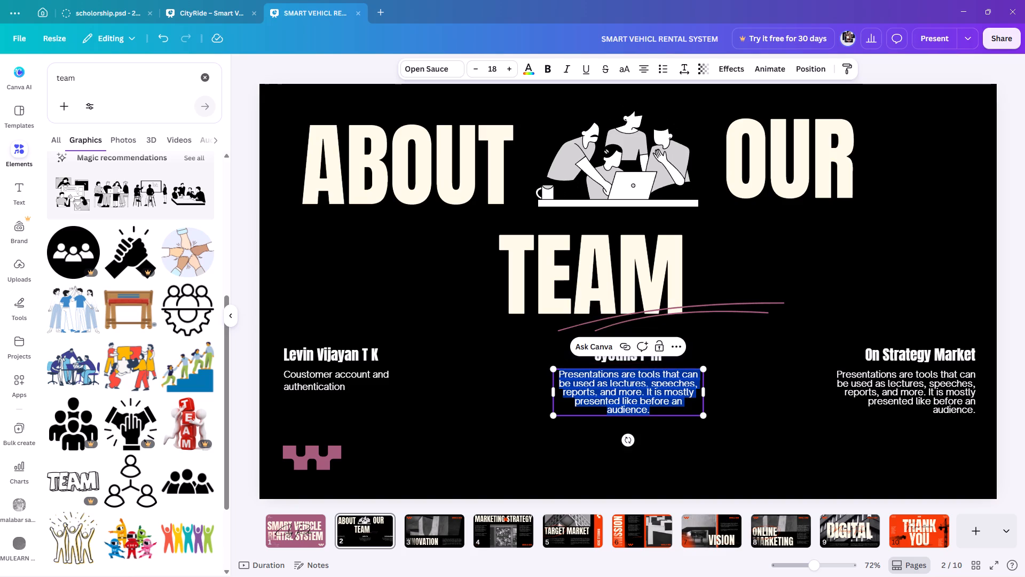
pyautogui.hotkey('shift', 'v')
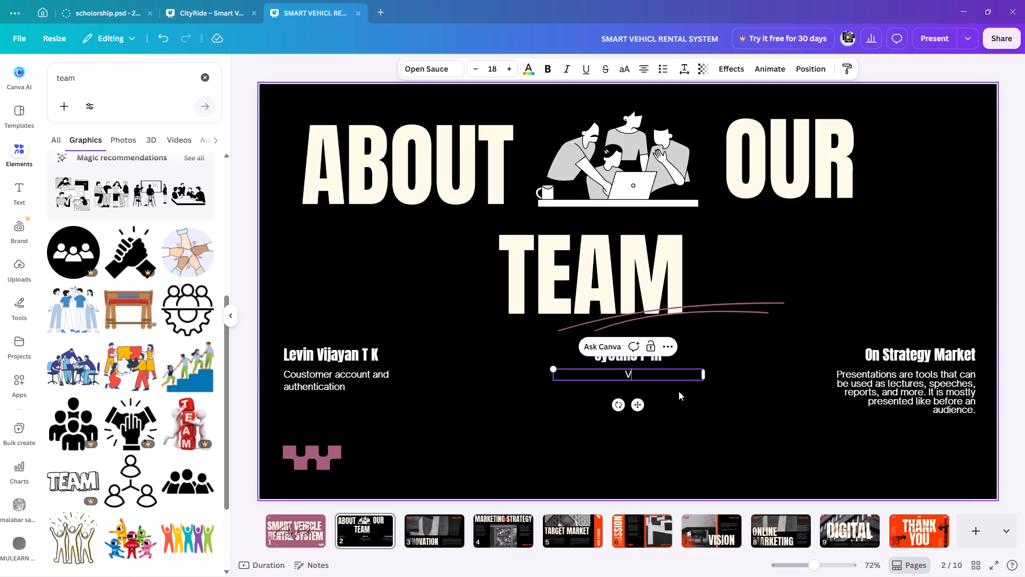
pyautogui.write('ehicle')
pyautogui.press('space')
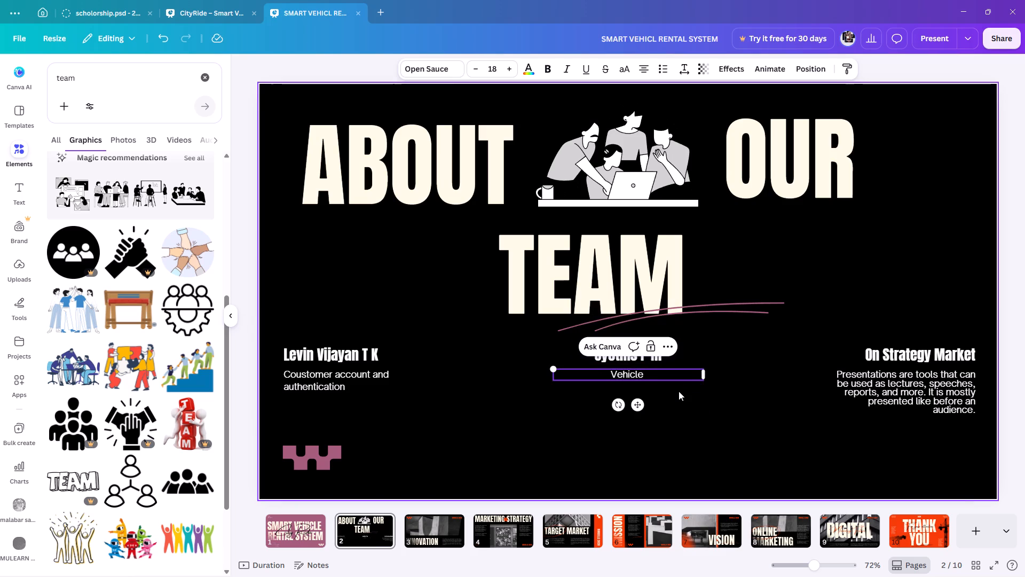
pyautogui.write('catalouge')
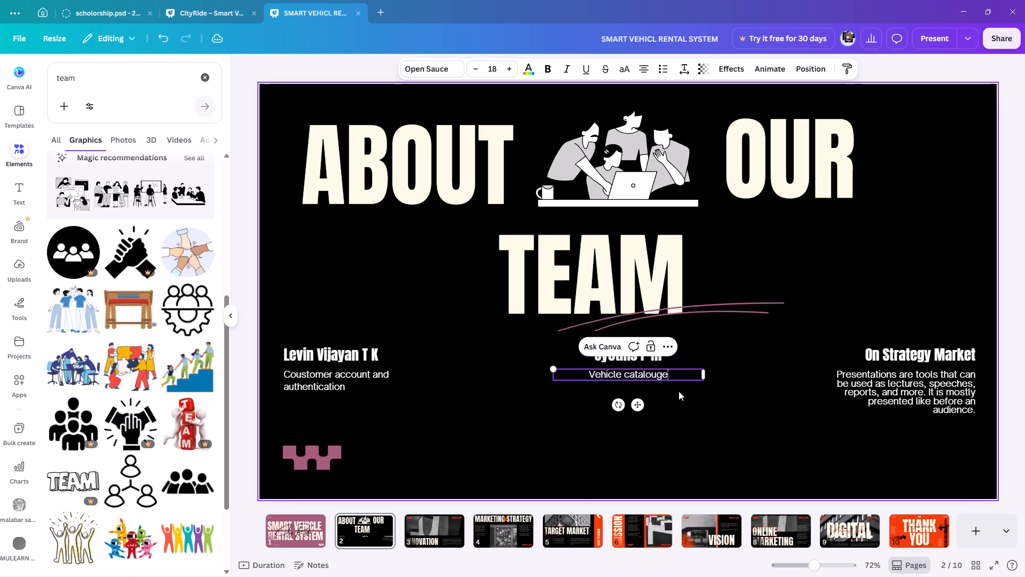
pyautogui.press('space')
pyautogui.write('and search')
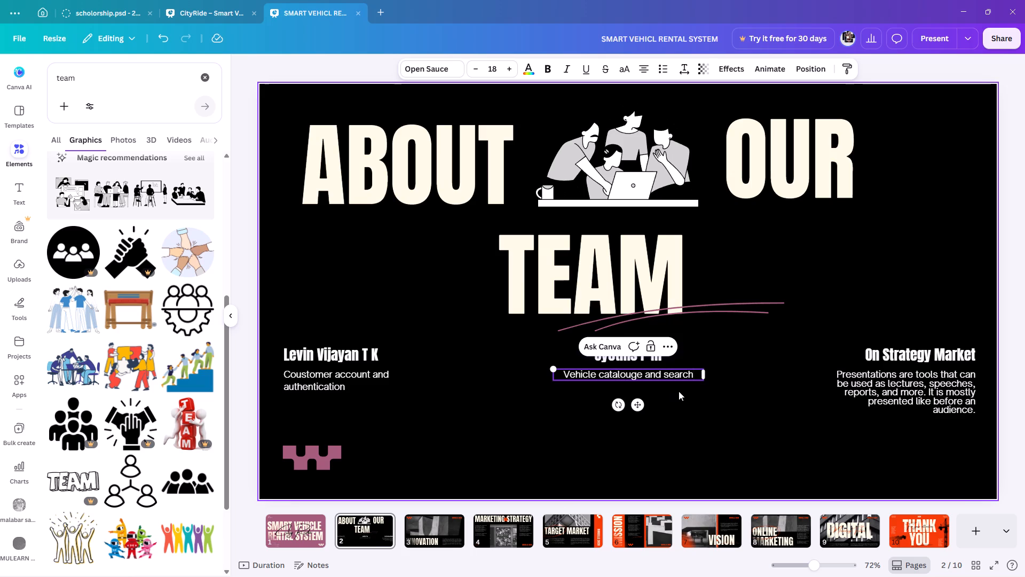
pyautogui.click(642, 373)
pyautogui.press('Return')
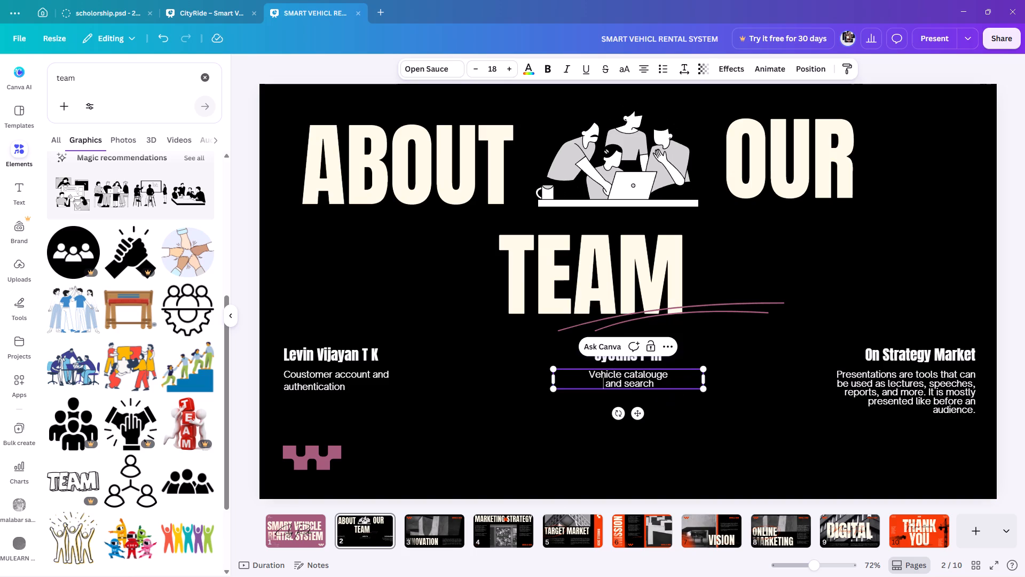
pyautogui.moveTo(705, 379); pyautogui.dragTo(665, 383)
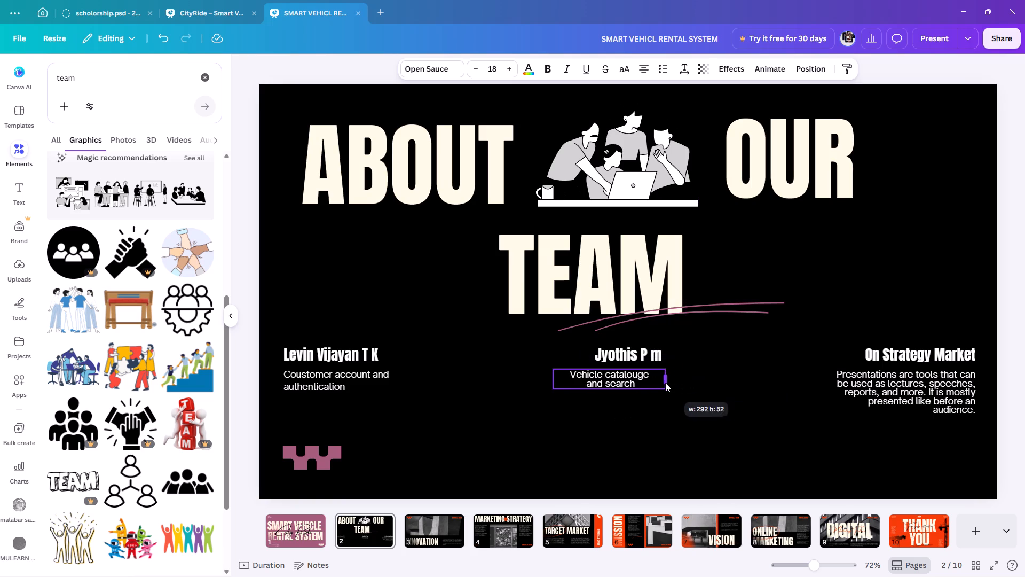
pyautogui.moveTo(665, 383); pyautogui.dragTo(650, 383)
pyautogui.click(699, 417)
# Move the second member's name and description beside the first member's column, slightly lower, with the description under the name.
pyautogui.moveTo(640, 356); pyautogui.dragTo(548, 361)
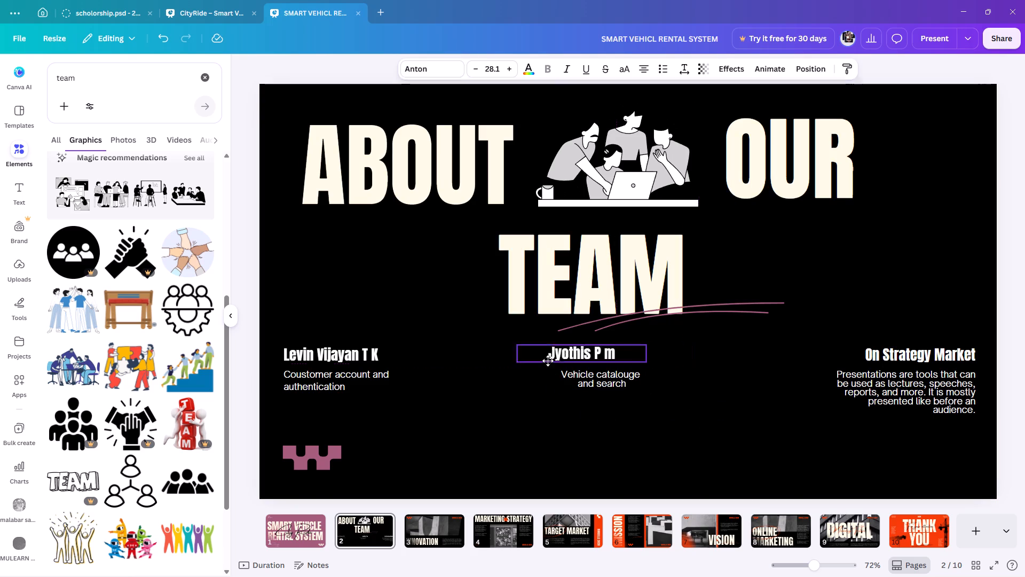
pyautogui.moveTo(548, 361); pyautogui.dragTo(497, 369)
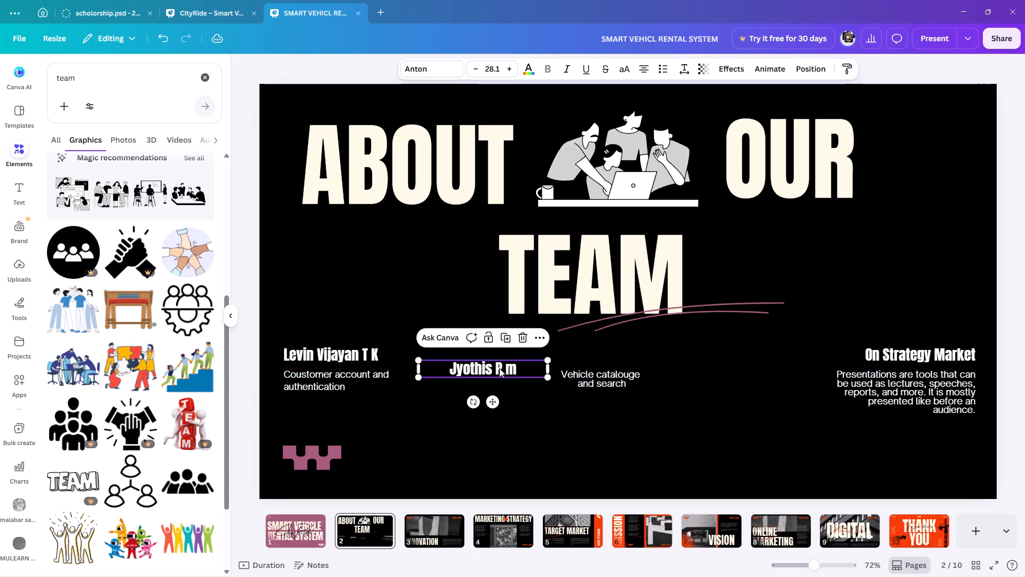
pyautogui.moveTo(581, 372); pyautogui.dragTo(458, 388)
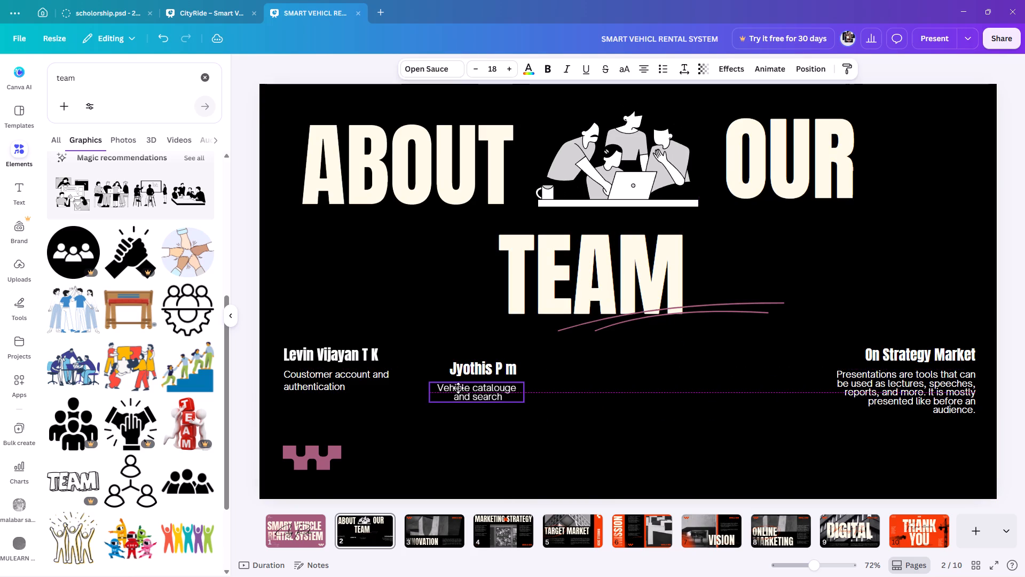
pyautogui.moveTo(458, 388); pyautogui.dragTo(460, 388)
pyautogui.click(651, 400)
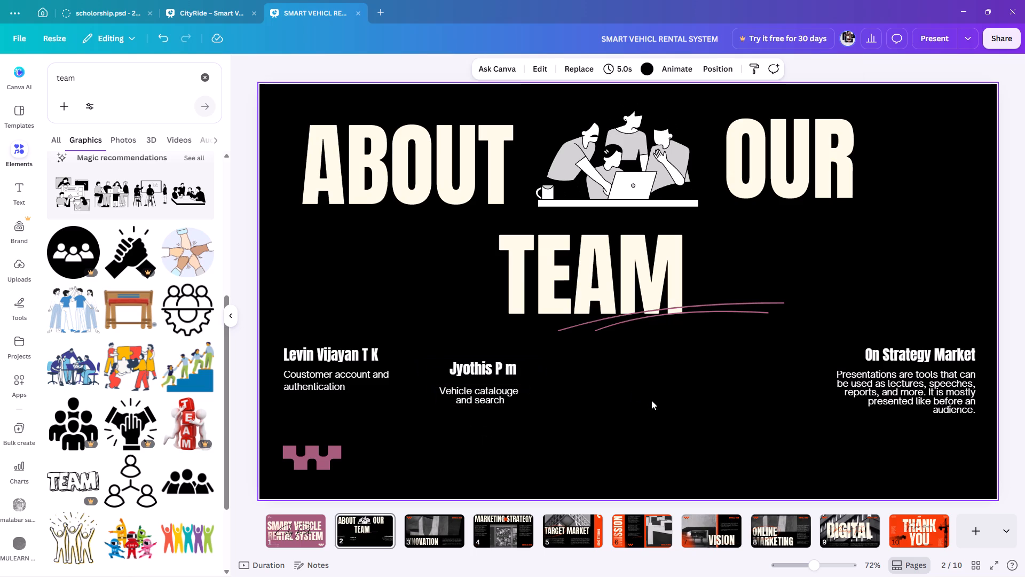
# Duplicate the second member's name into the gap before the last column, level with the original, and replace it with the third member's name.
pyautogui.click(486, 375)
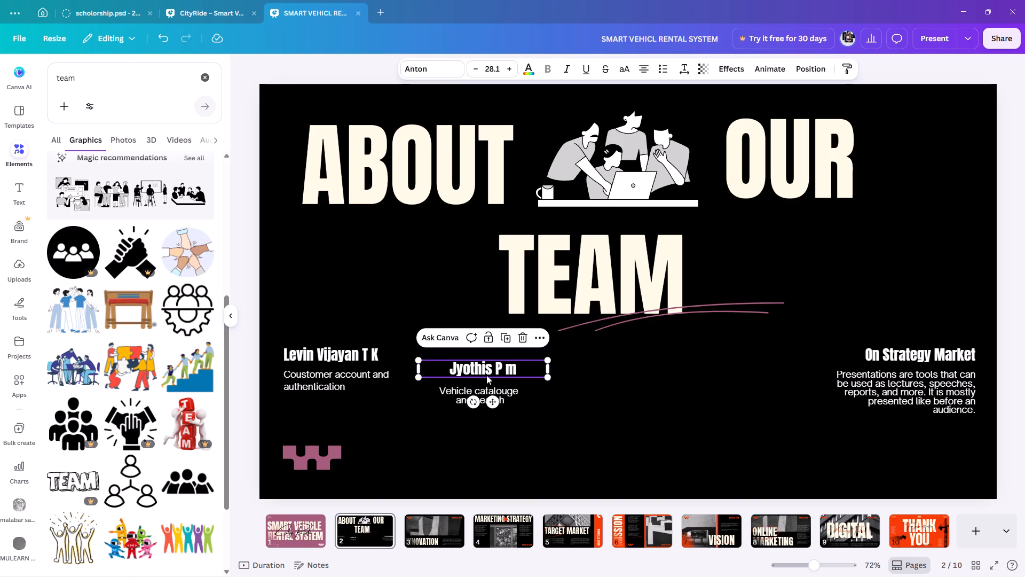
pyautogui.hotkey('ctrl', 'c')
pyautogui.hotkey('ctrl', 'v')
pyautogui.moveTo(515, 373); pyautogui.dragTo(626, 378)
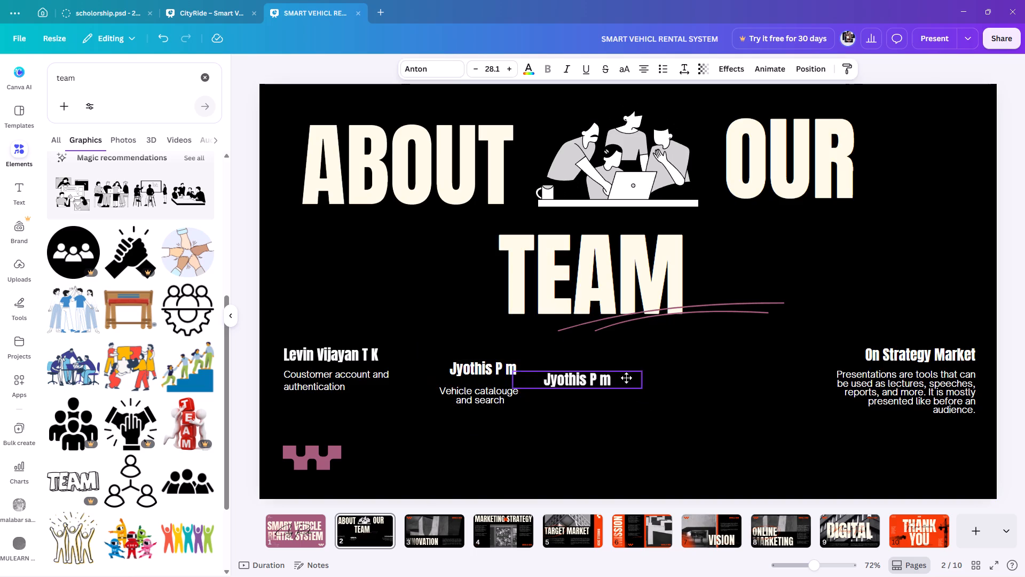
pyautogui.moveTo(626, 378); pyautogui.dragTo(672, 365)
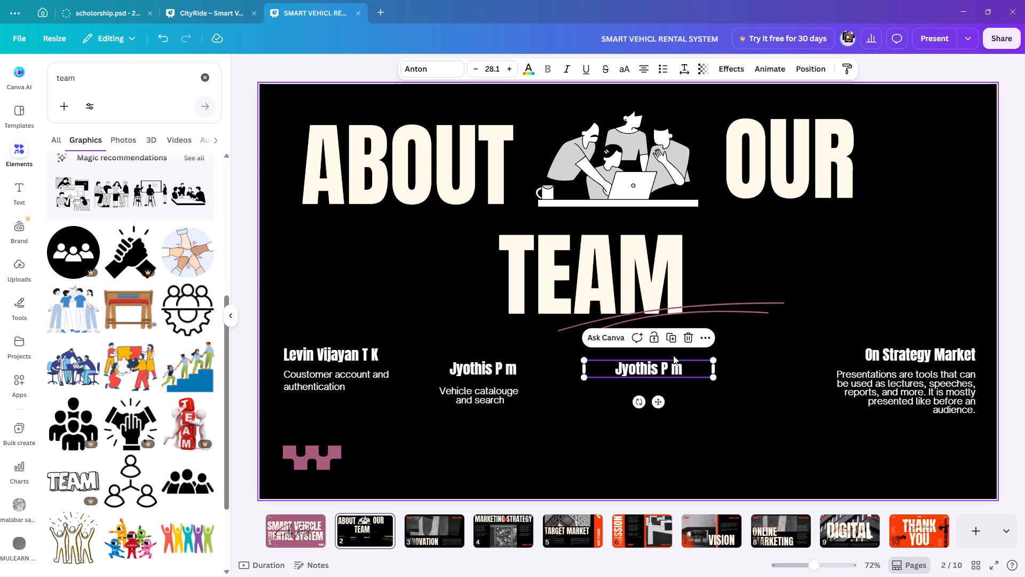
pyautogui.doubleClick(663, 368)
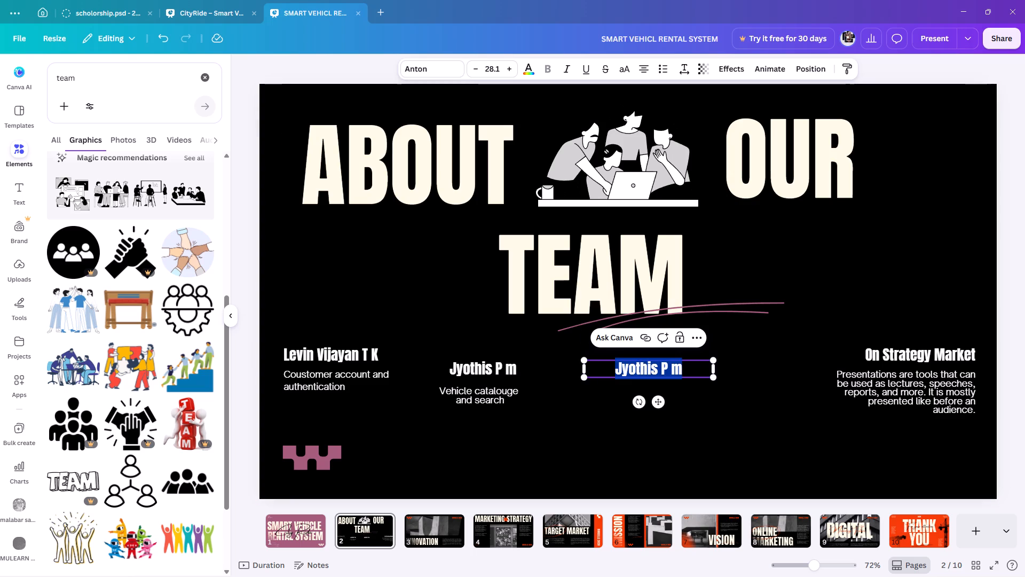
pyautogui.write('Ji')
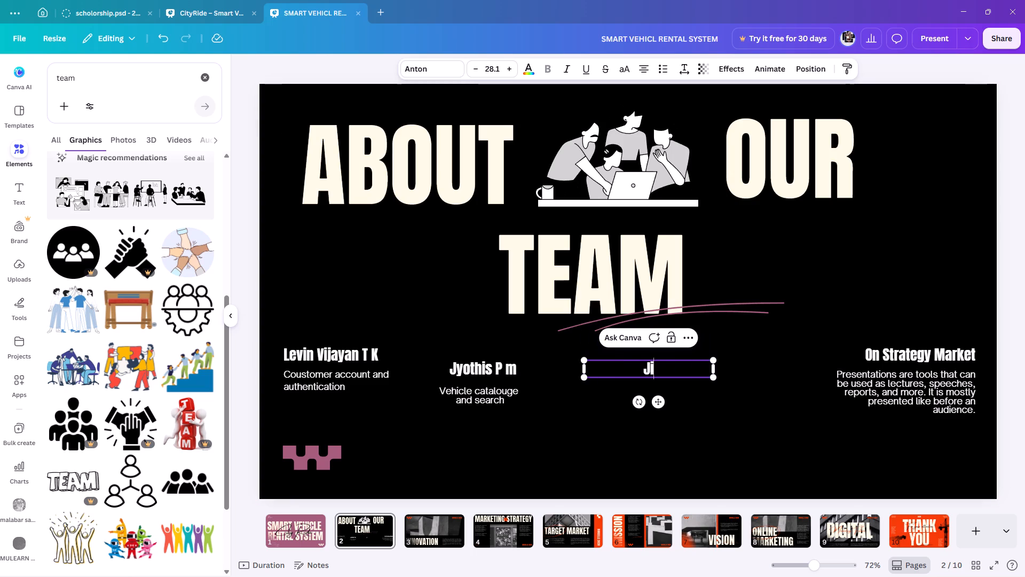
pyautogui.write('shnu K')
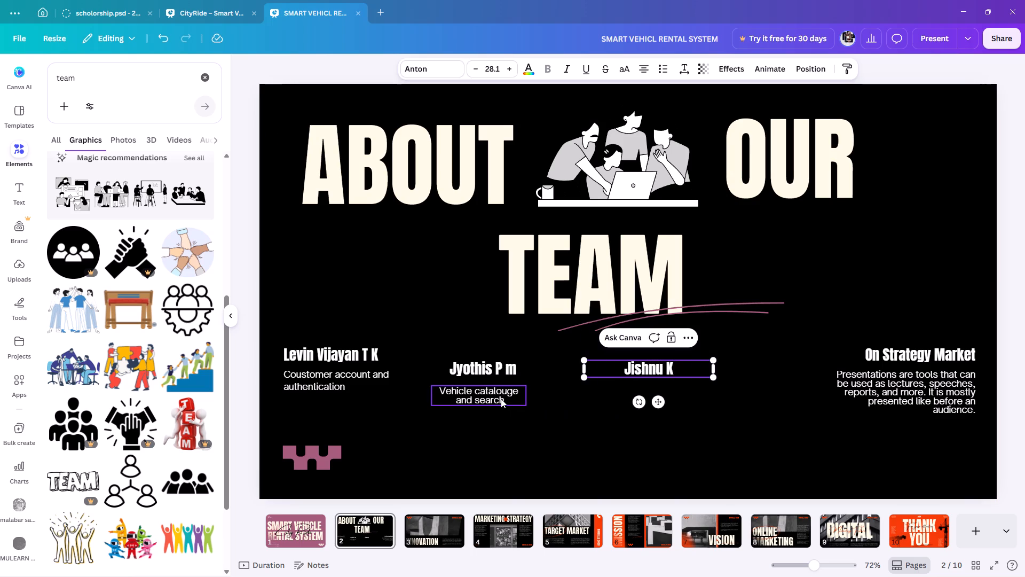
# Duplicate the second member's description under the third member's name and replace its text with "Booking and" / "rental management" on two lines.
pyautogui.click(501, 399)
pyautogui.hotkey('ctrl', 'c')
pyautogui.hotkey('ctrl', 'v')
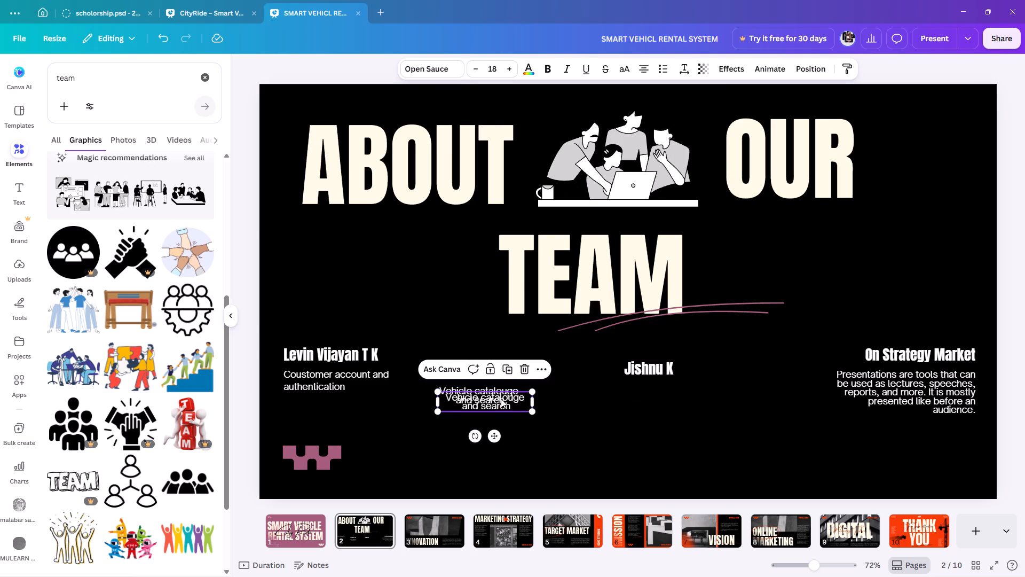
pyautogui.moveTo(501, 399); pyautogui.dragTo(676, 396)
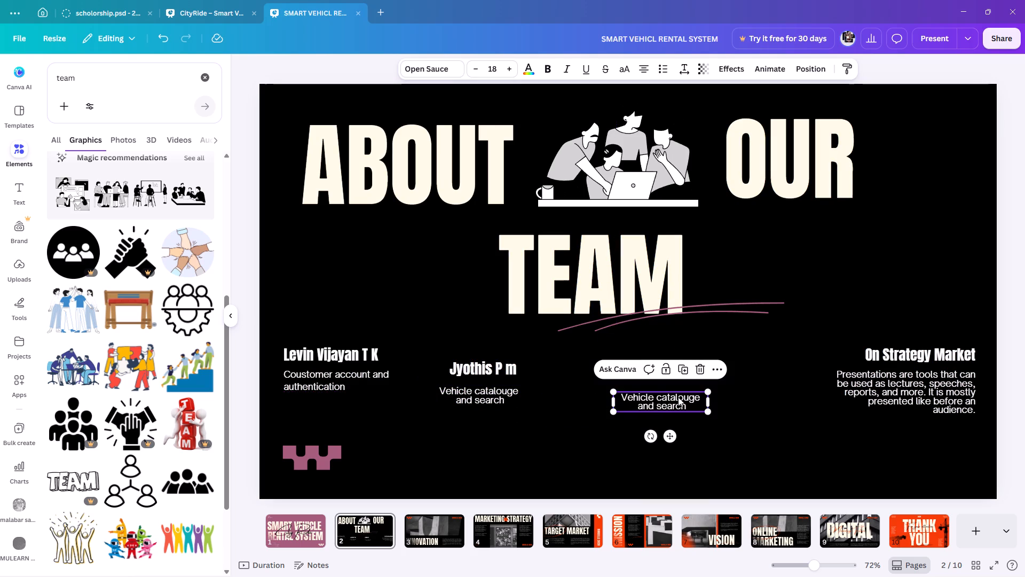
pyautogui.doubleClick(678, 397)
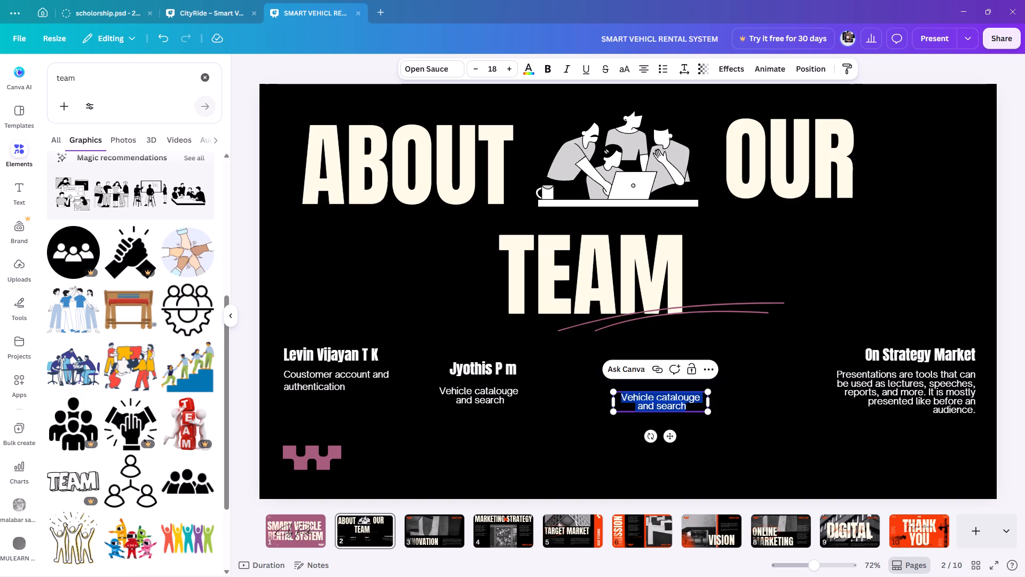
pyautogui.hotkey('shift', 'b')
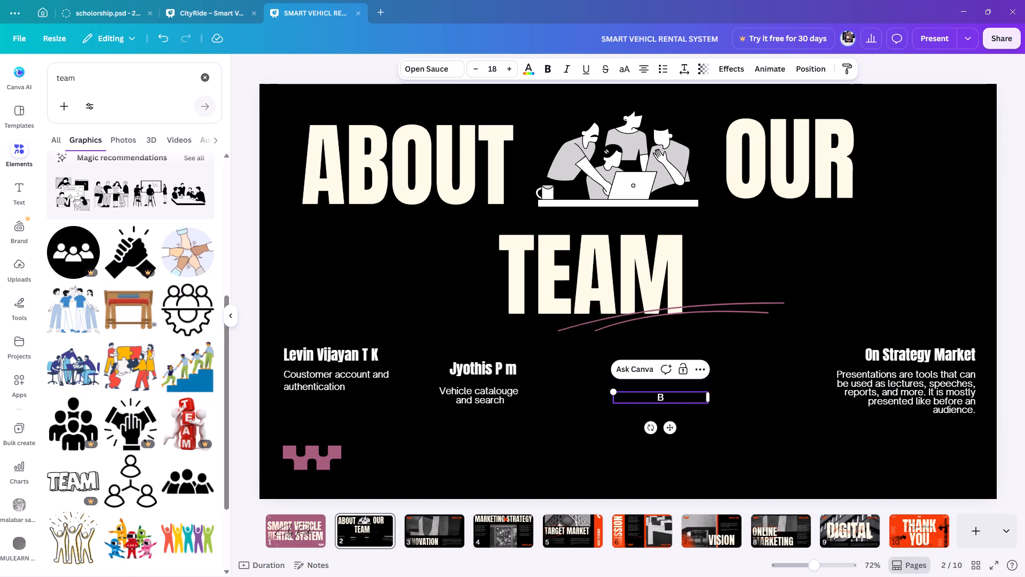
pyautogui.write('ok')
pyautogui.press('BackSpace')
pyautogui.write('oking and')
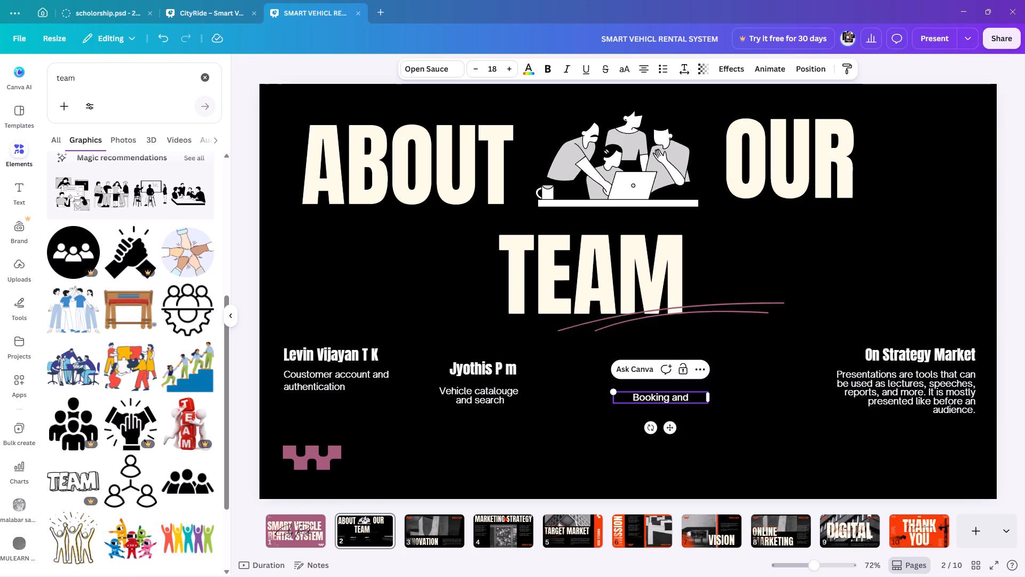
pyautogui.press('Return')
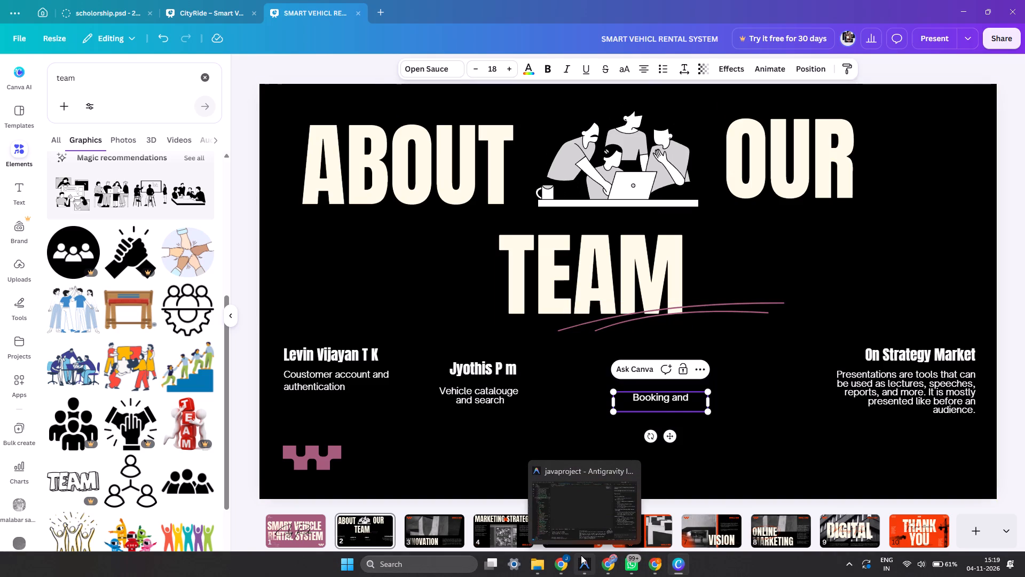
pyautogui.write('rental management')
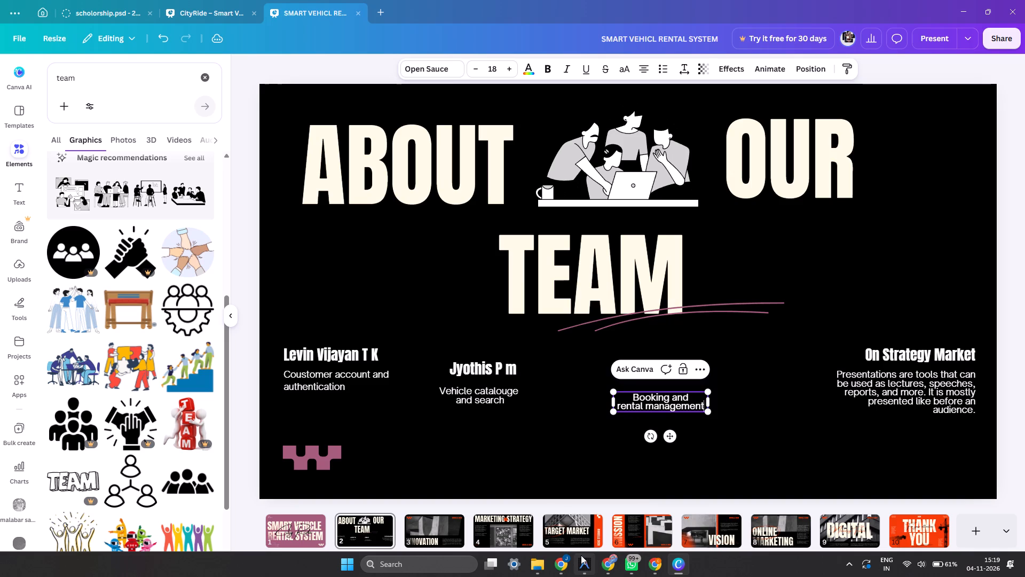
pyautogui.click(747, 417)
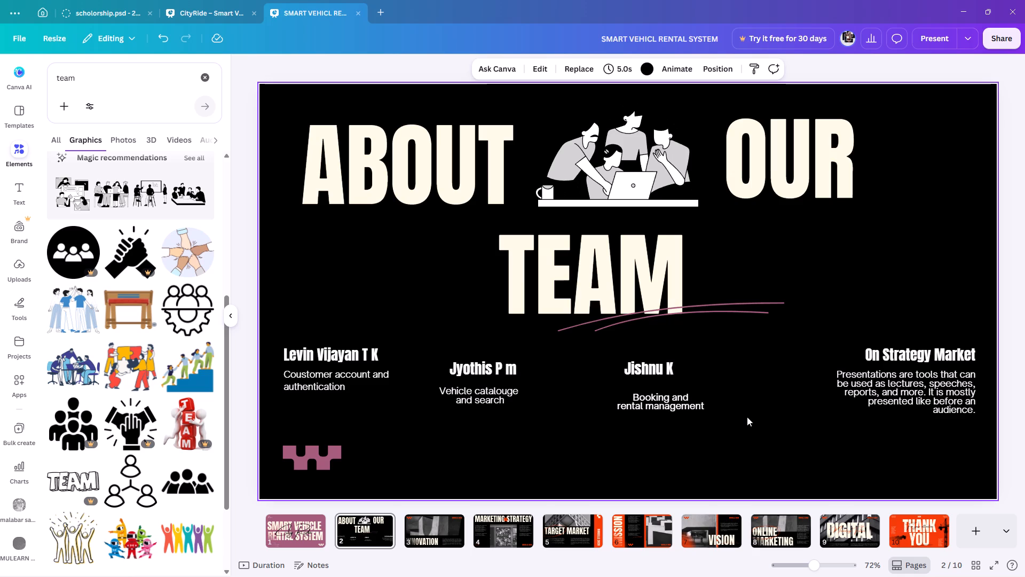
# Replace the last column's "On Strategy Market" heading with the fourth member's name and narrow its text box to fit.
pyautogui.doubleClick(909, 350)
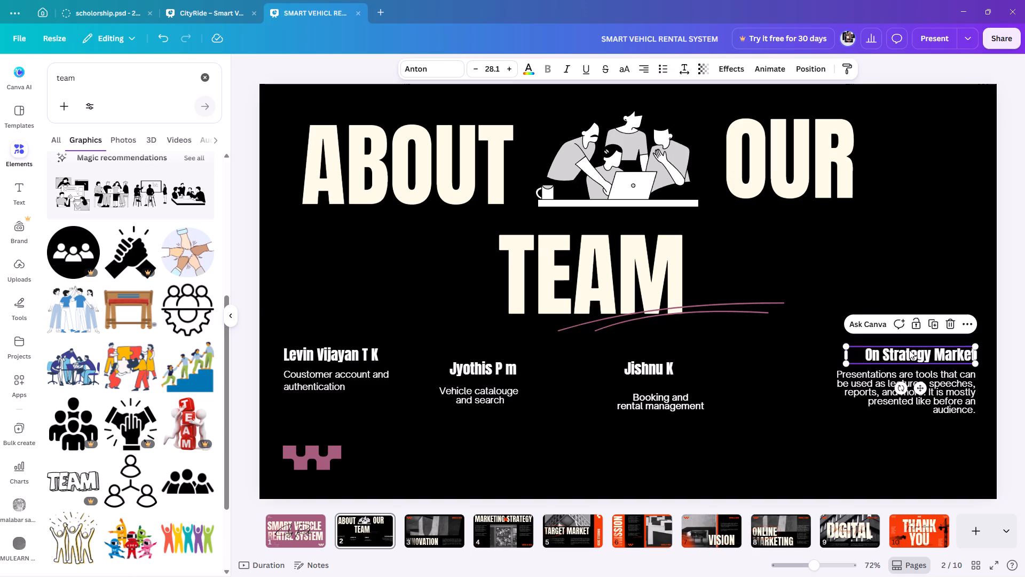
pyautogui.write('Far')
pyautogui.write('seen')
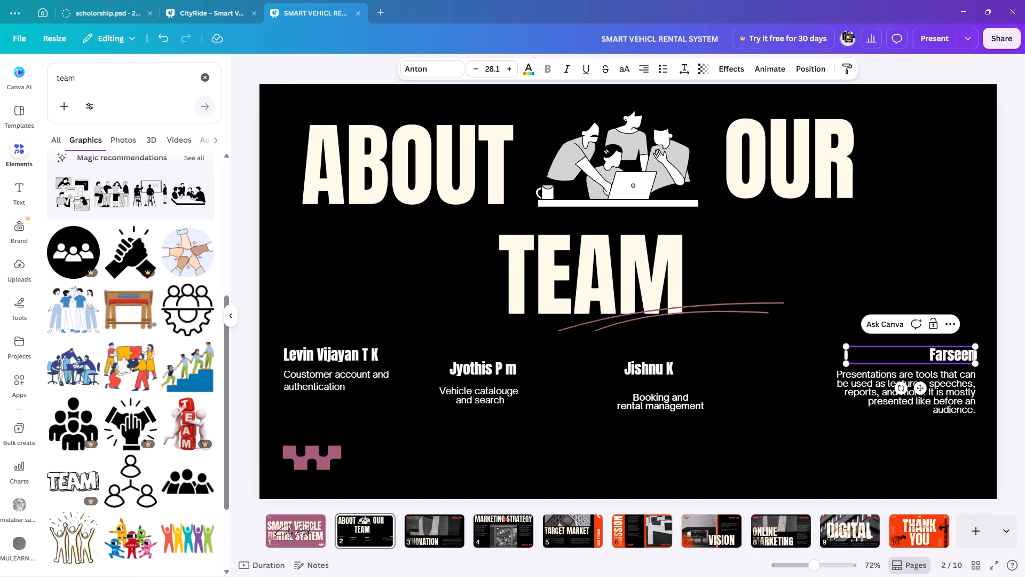
pyautogui.moveTo(845, 356); pyautogui.dragTo(920, 349)
# Replace the last column's paragraph with "Administration and management", break the line before "management", and narrow its text box.
pyautogui.doubleClick(892, 385)
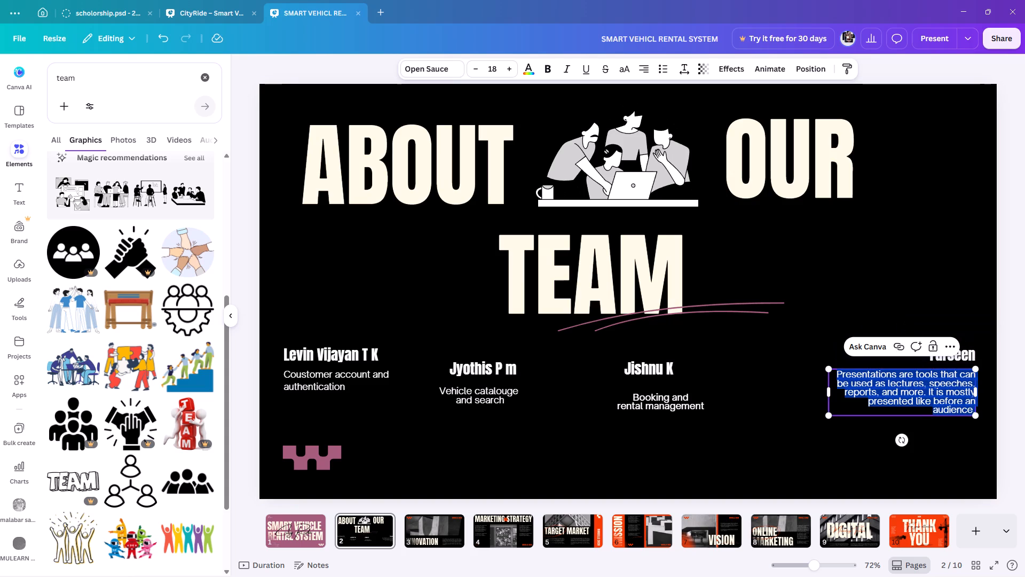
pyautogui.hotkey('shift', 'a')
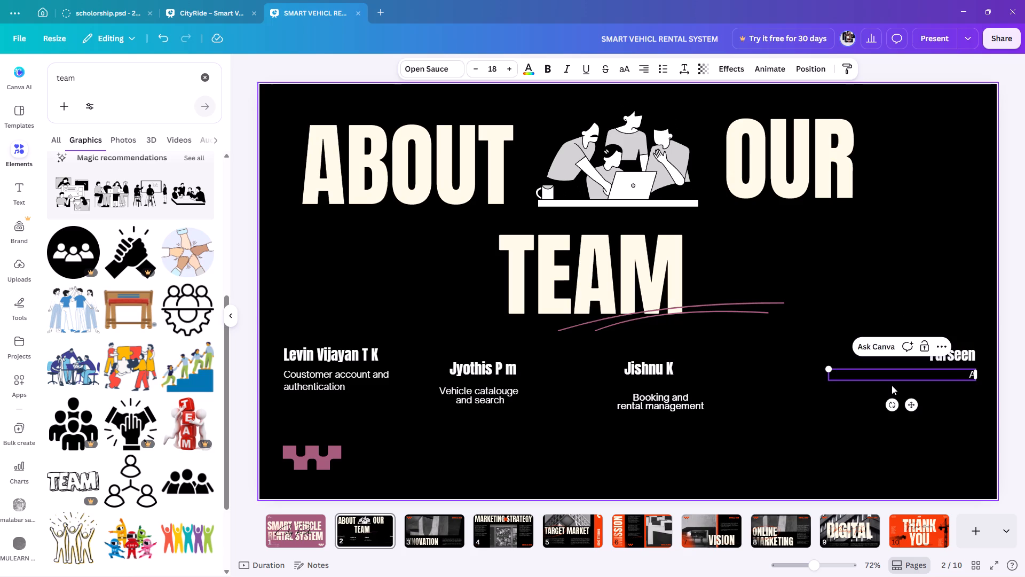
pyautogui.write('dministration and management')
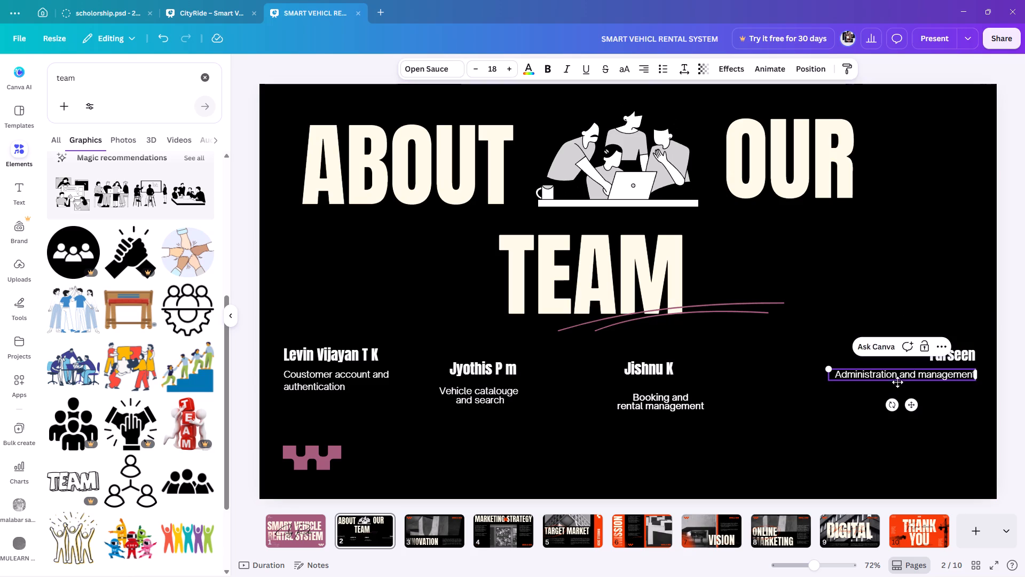
pyautogui.click(916, 372)
pyautogui.press('Return')
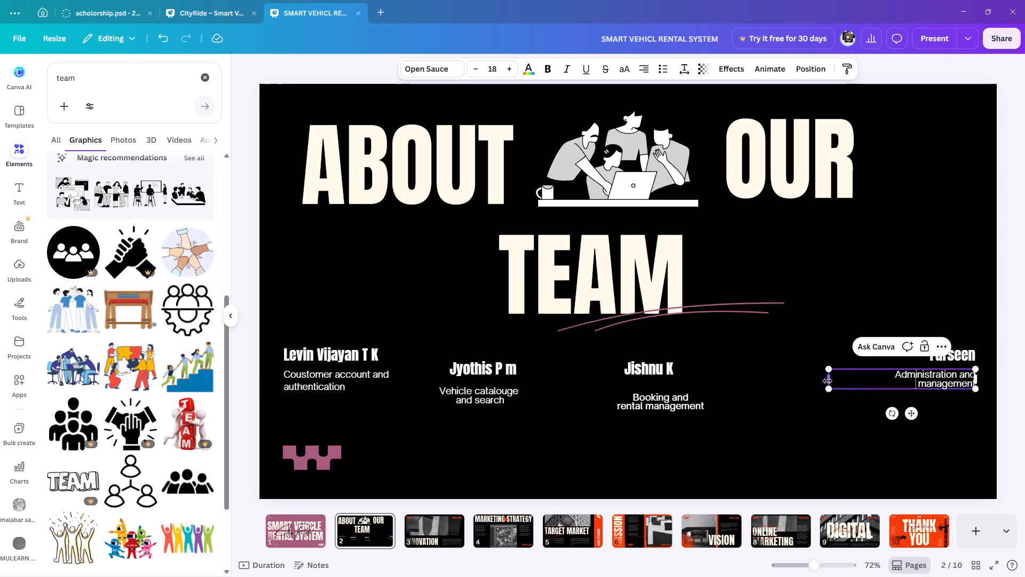
pyautogui.moveTo(827, 381); pyautogui.dragTo(889, 379)
pyautogui.click(858, 393)
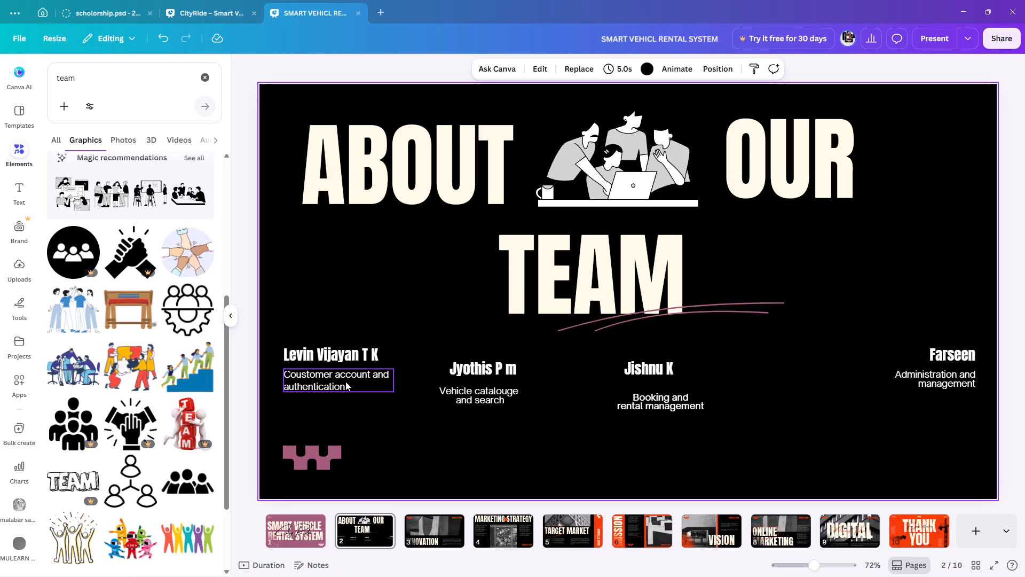
# Increase the line spacing of the second, third and fourth members' descriptions to about 1.4.
pyautogui.click(660, 401)
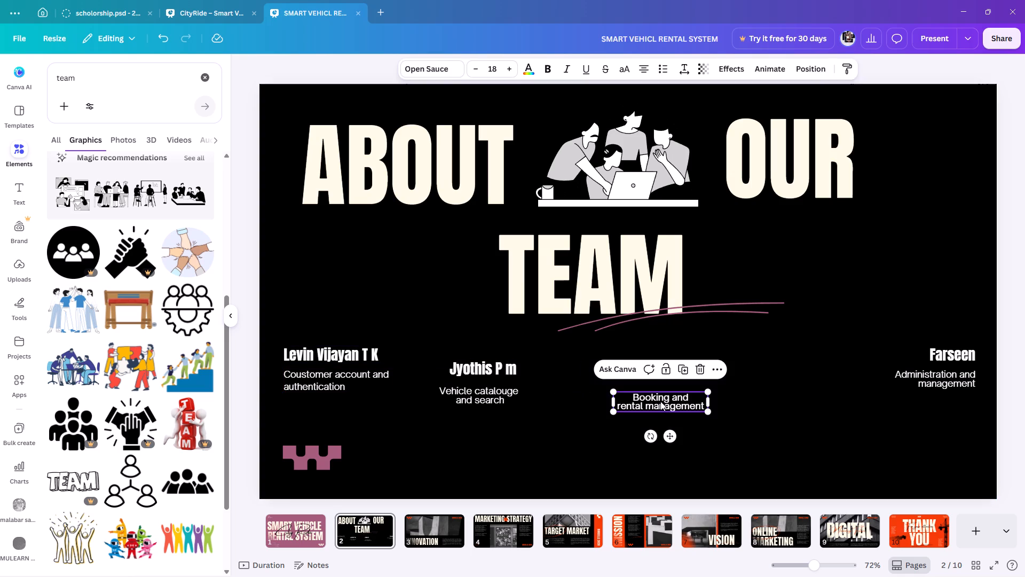
pyautogui.click(470, 394)
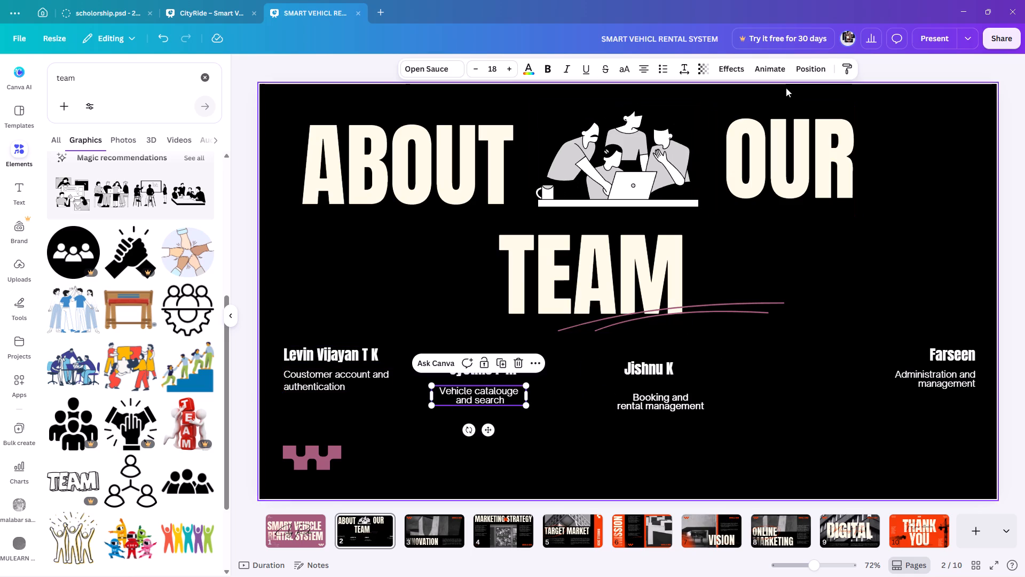
pyautogui.click(678, 65)
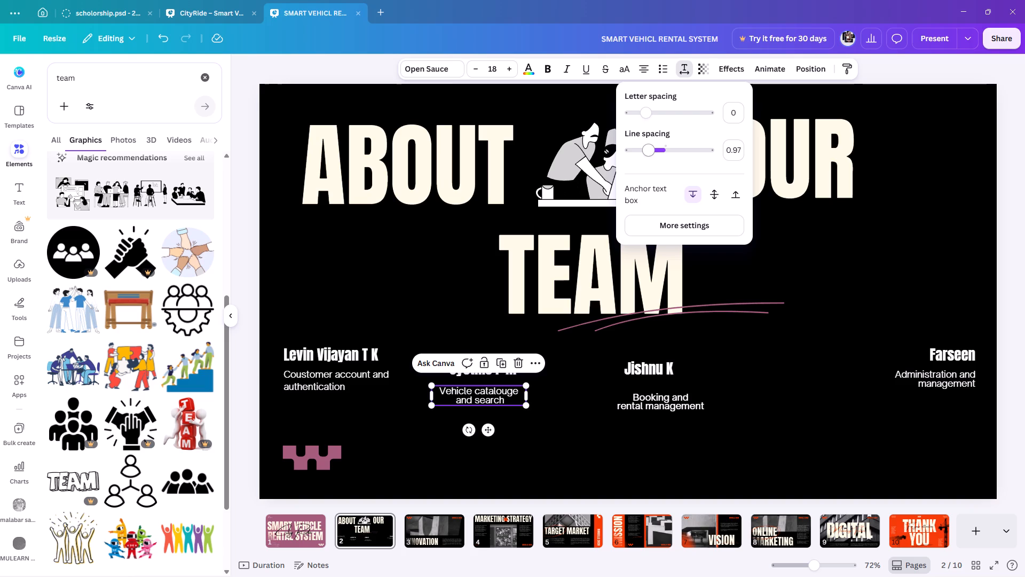
pyautogui.moveTo(653, 152); pyautogui.dragTo(667, 157)
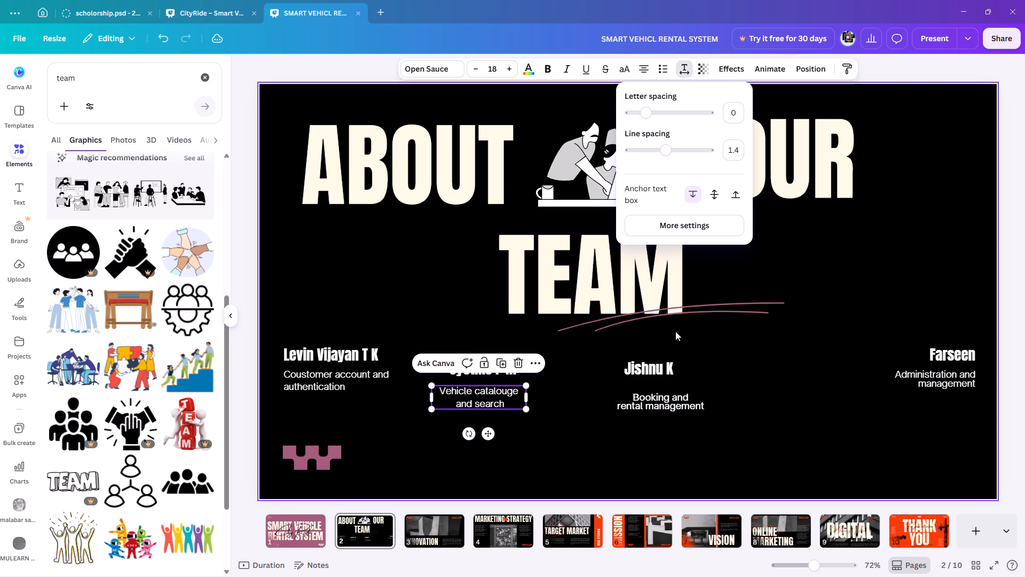
pyautogui.click(663, 402)
pyautogui.click(684, 64)
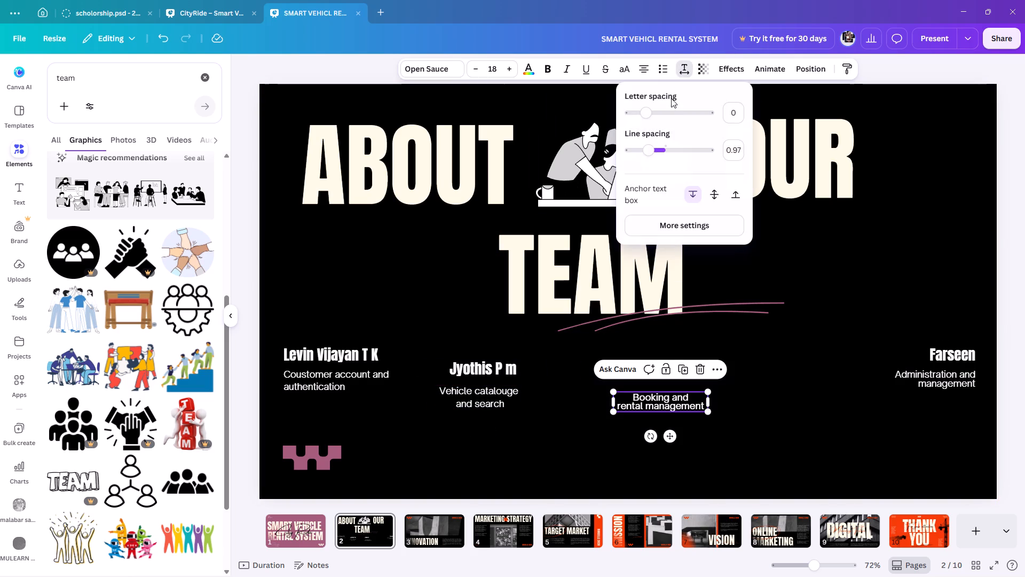
pyautogui.moveTo(646, 150); pyautogui.dragTo(668, 153)
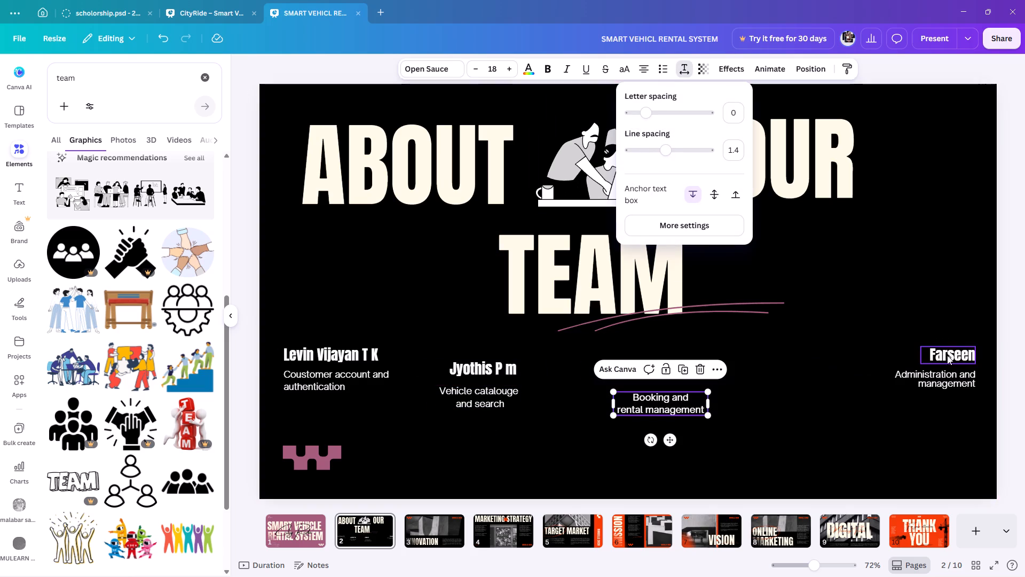
pyautogui.click(949, 375)
pyautogui.click(689, 74)
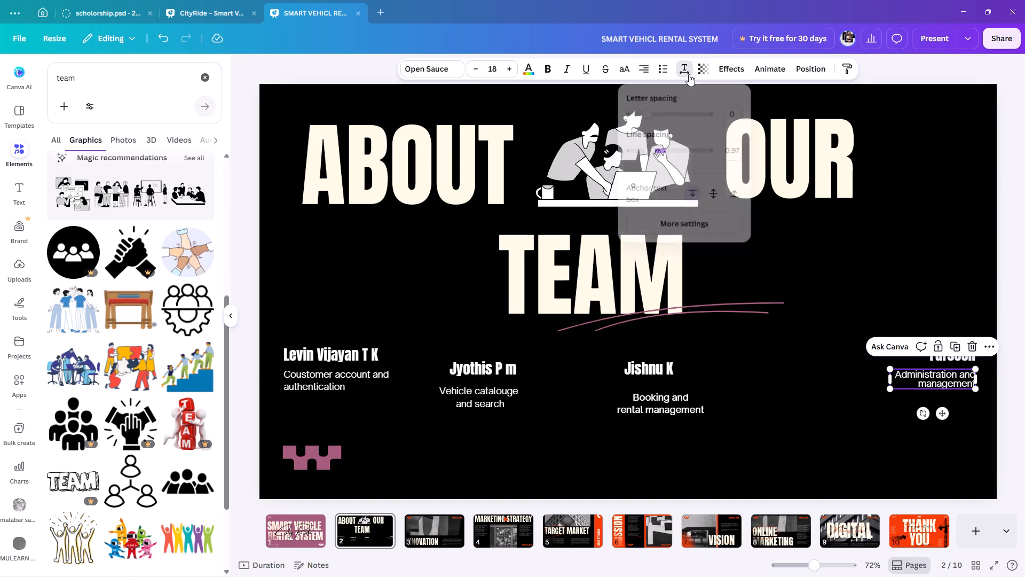
pyautogui.moveTo(650, 154); pyautogui.dragTo(666, 154)
pyautogui.click(826, 403)
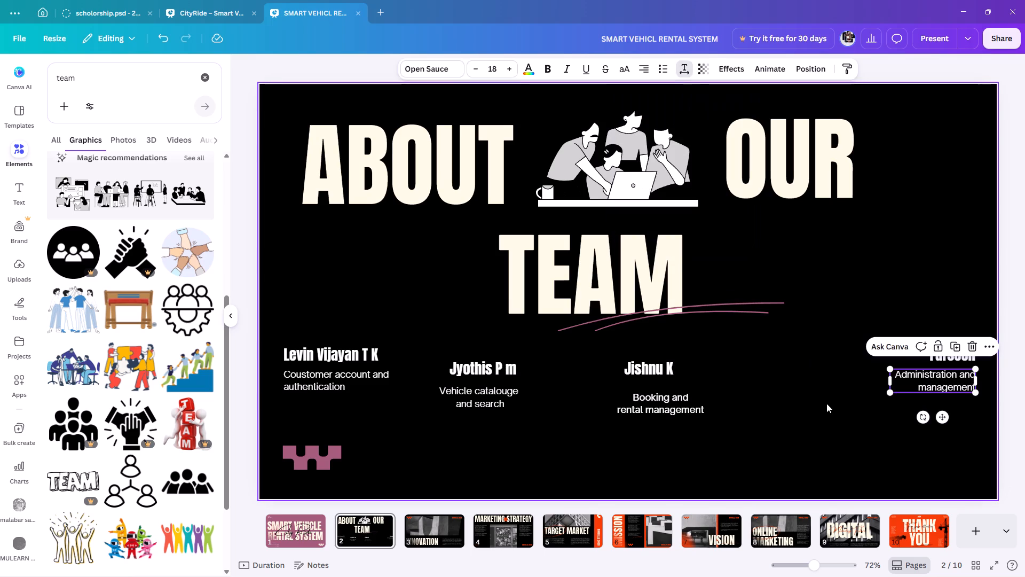
# Enlarge the third member's name to font size 33.9 and reposition it just above its description.
pyautogui.click(664, 363)
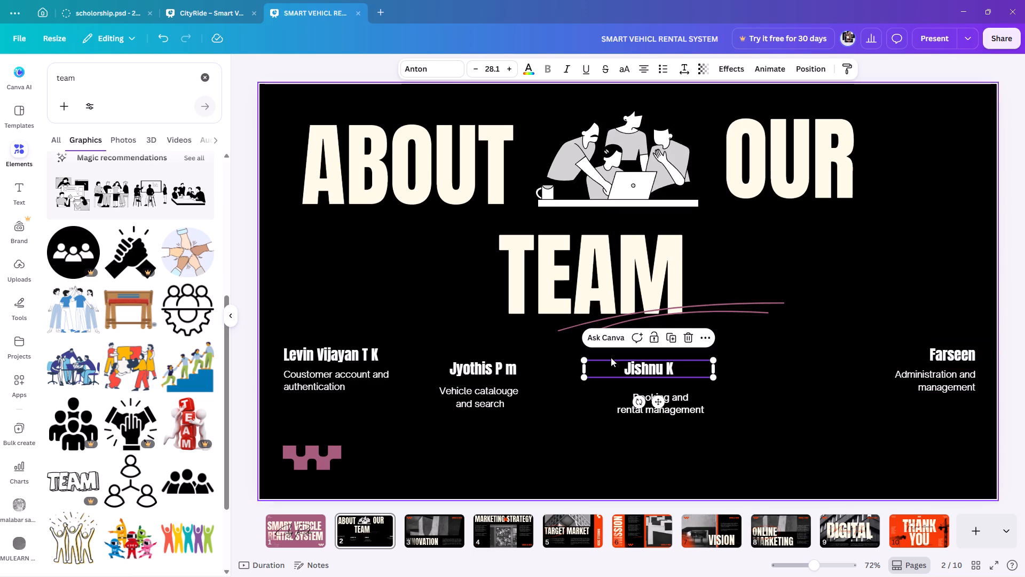
pyautogui.moveTo(584, 359); pyautogui.dragTo(560, 347)
pyautogui.moveTo(620, 365); pyautogui.dragTo(653, 363)
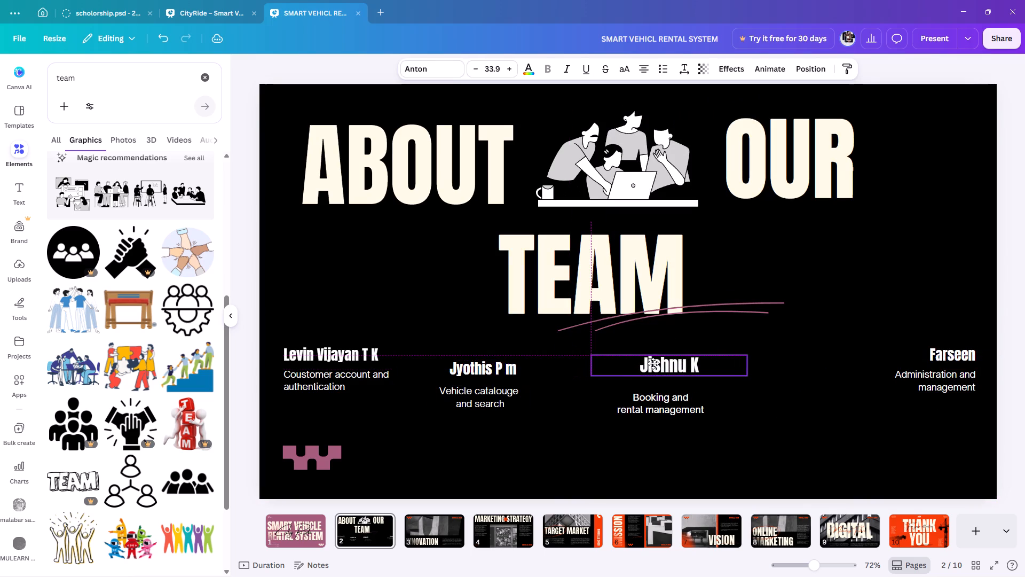
pyautogui.moveTo(653, 363); pyautogui.dragTo(656, 363)
# Set the font size of the second member's name to 33.9.
pyautogui.click(523, 362)
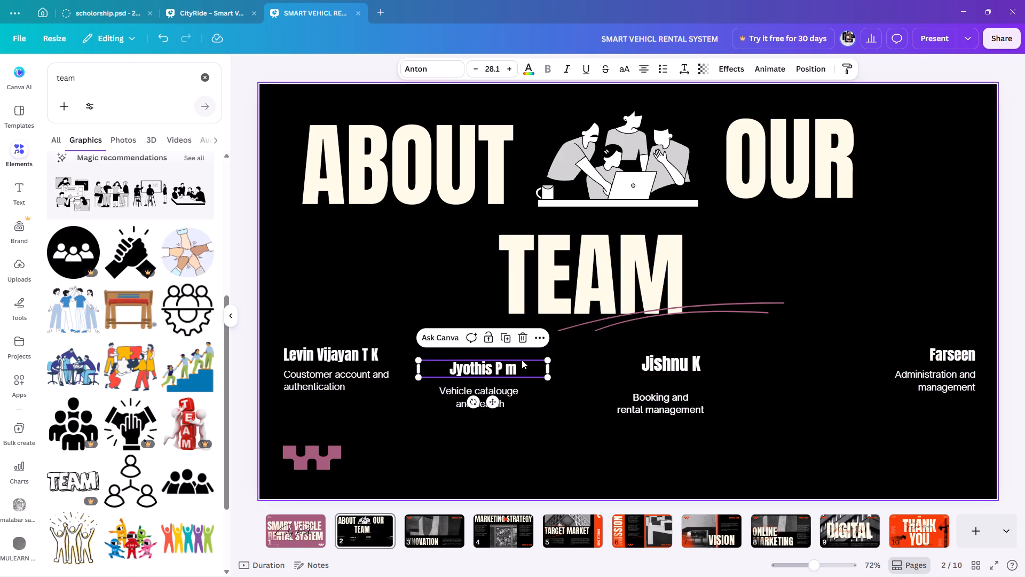
pyautogui.doubleClick(493, 69)
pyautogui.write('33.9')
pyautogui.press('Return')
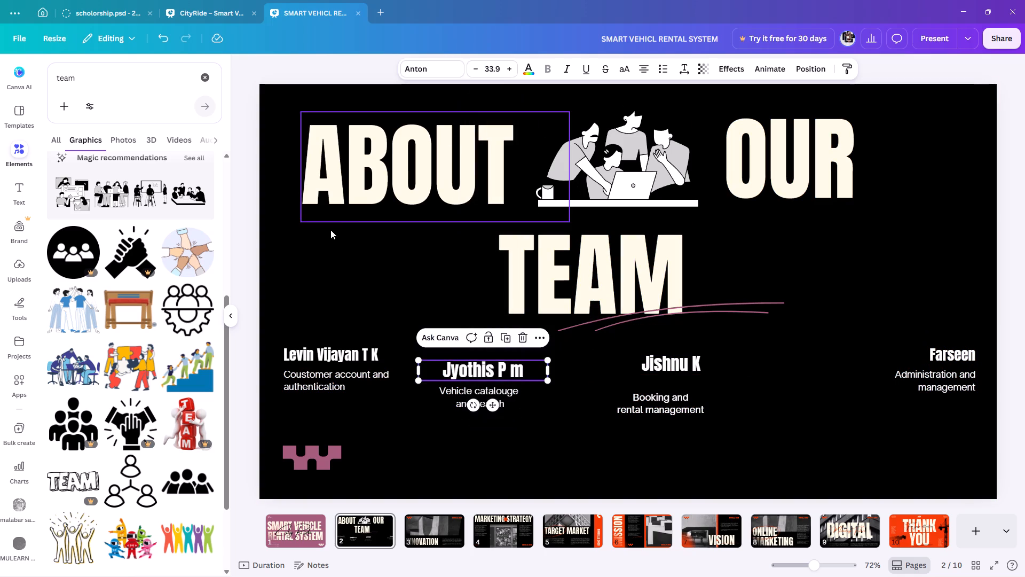
# Set the font size of the first member's name to 33.9.
pyautogui.tripleClick(323, 360)
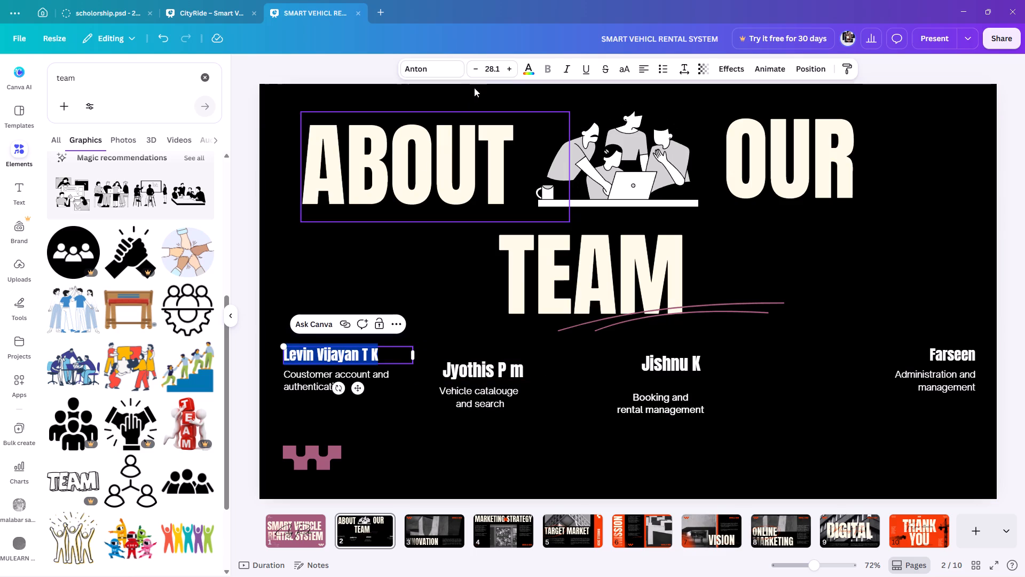
pyautogui.click(487, 71)
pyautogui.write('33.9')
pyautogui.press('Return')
pyautogui.click(398, 454)
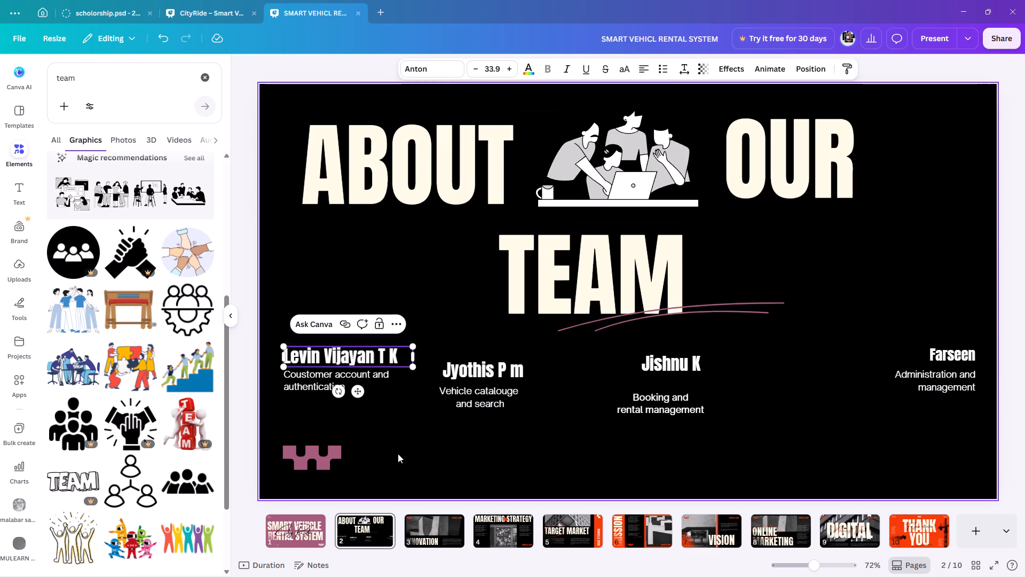
# Set the font size of the fourth member's name to 33.9.
pyautogui.doubleClick(959, 357)
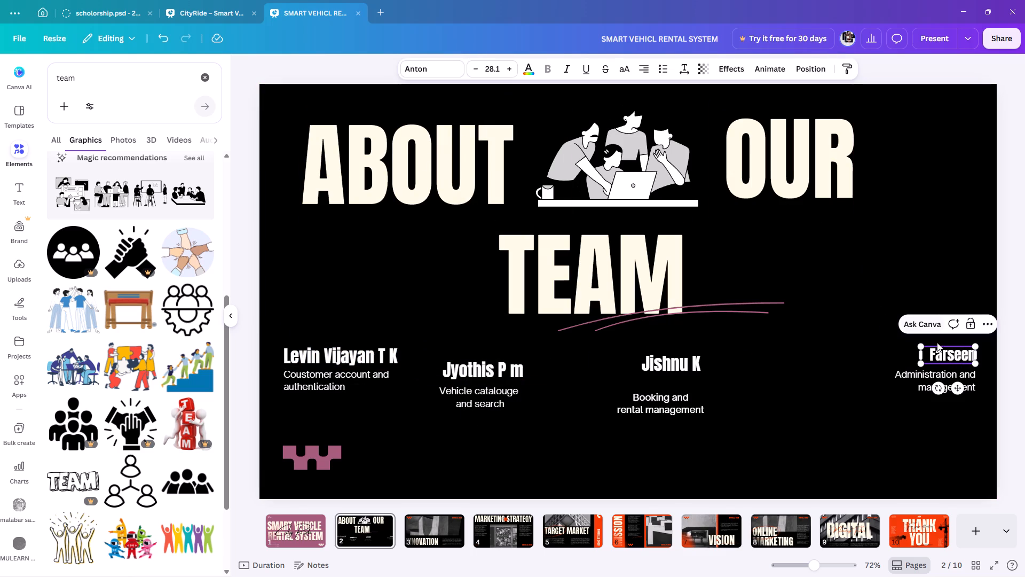
pyautogui.doubleClick(943, 353)
pyautogui.doubleClick(493, 65)
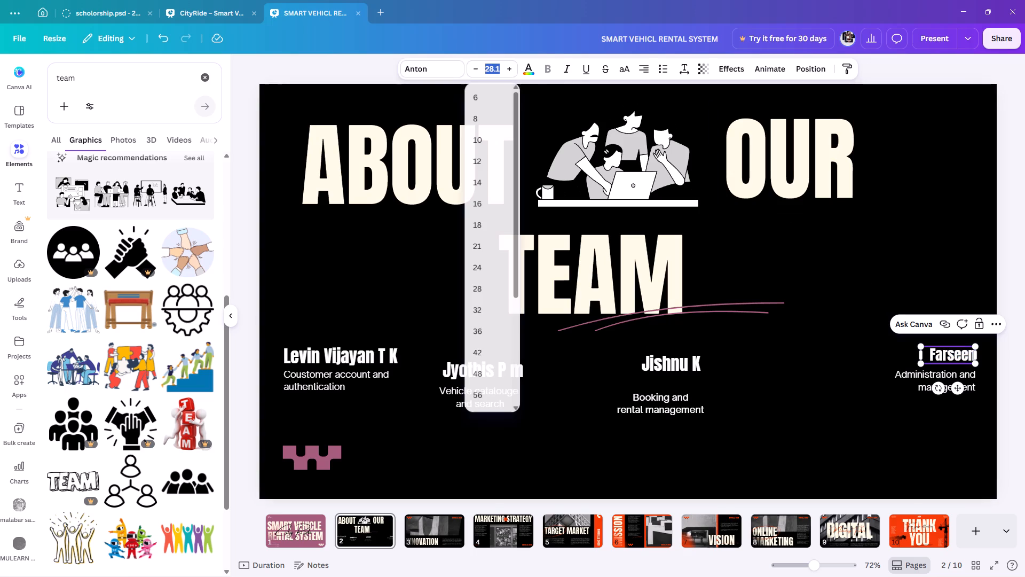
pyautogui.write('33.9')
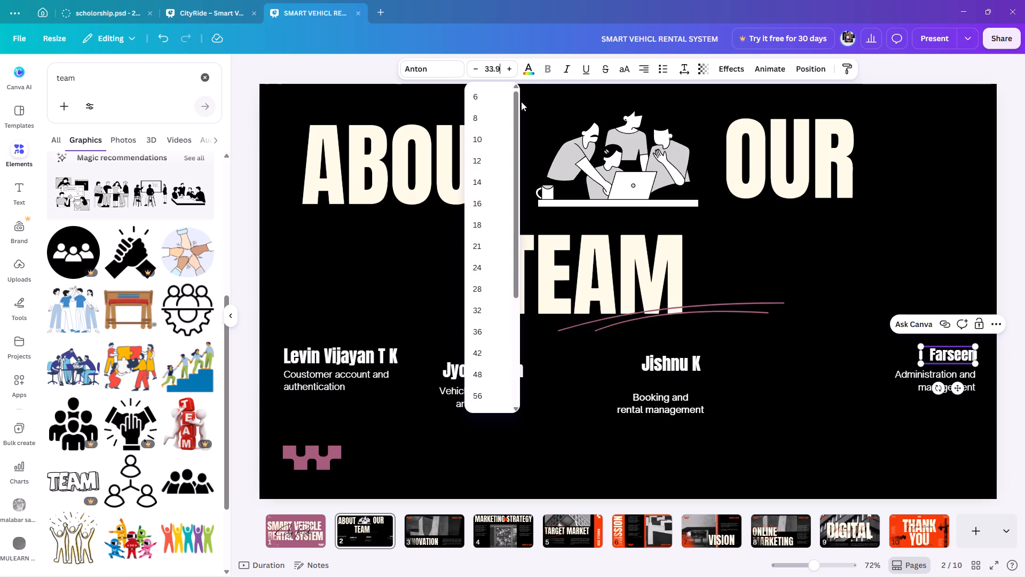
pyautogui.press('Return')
pyautogui.click(669, 316)
pyautogui.click(818, 244)
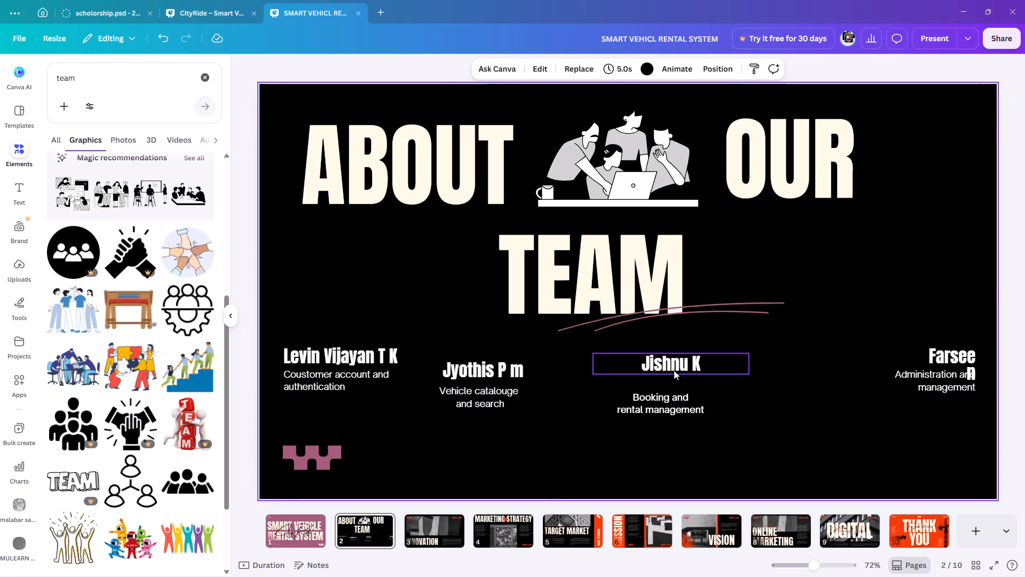
# Enlarge the third member's description to font size 23.2 and shift it and its name lower and further right on the slide.
pyautogui.moveTo(674, 368); pyautogui.dragTo(715, 380)
pyautogui.click(674, 409)
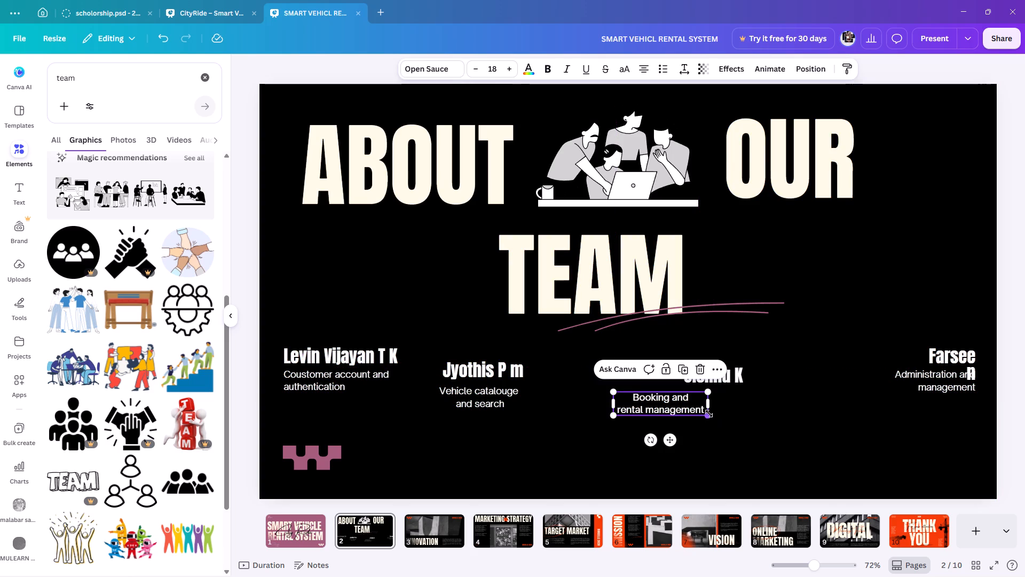
pyautogui.moveTo(709, 414); pyautogui.dragTo(735, 426)
pyautogui.moveTo(671, 411); pyautogui.dragTo(693, 412)
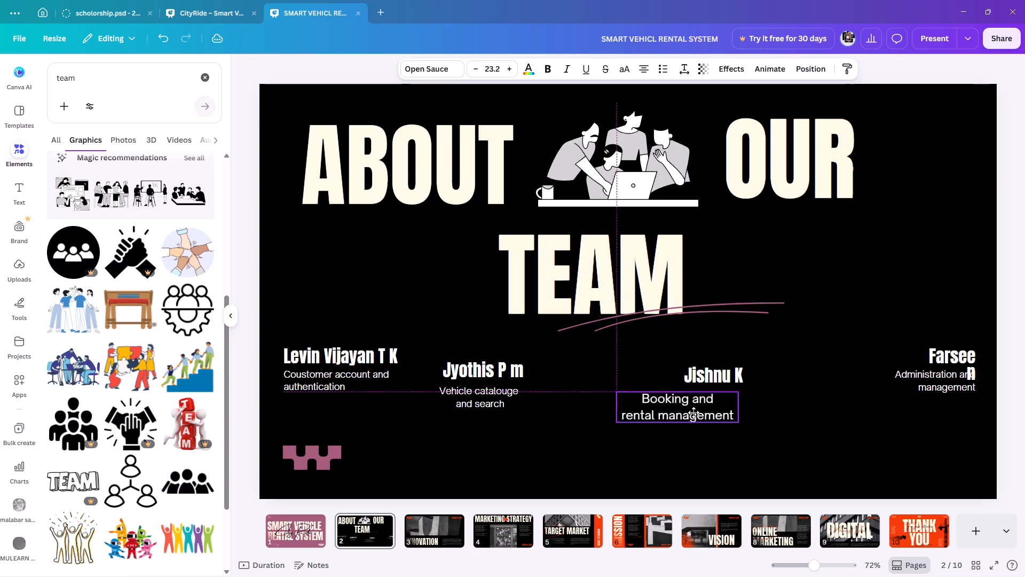
pyautogui.moveTo(693, 412); pyautogui.dragTo(719, 427)
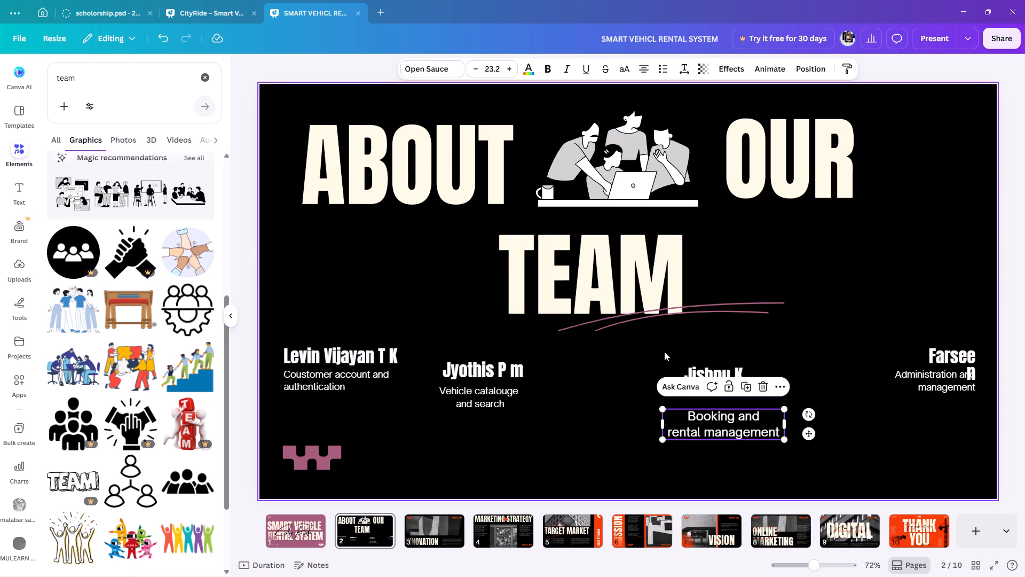
pyautogui.moveTo(703, 370); pyautogui.dragTo(714, 377)
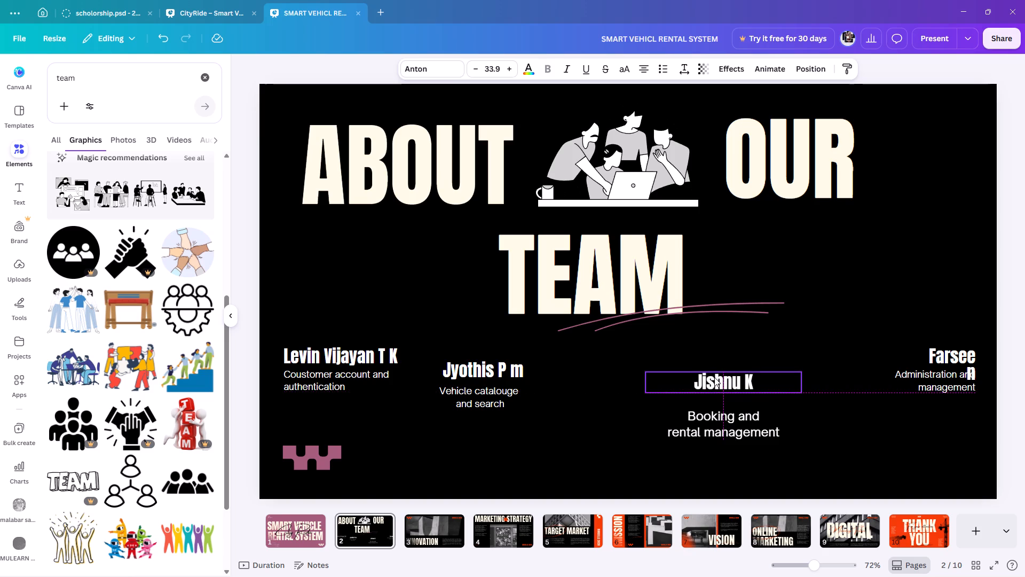
pyautogui.moveTo(753, 428); pyautogui.dragTo(754, 420)
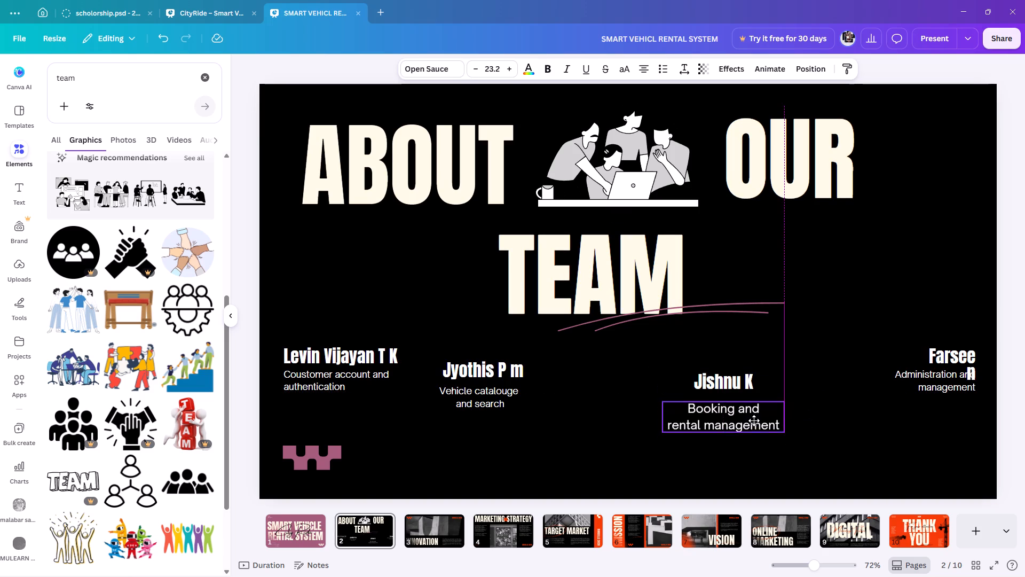
pyautogui.moveTo(754, 420); pyautogui.dragTo(758, 420)
# Set the second member's description to font size 24 and widen its text box so it fits on two lines.
pyautogui.moveTo(470, 397); pyautogui.dragTo(505, 417)
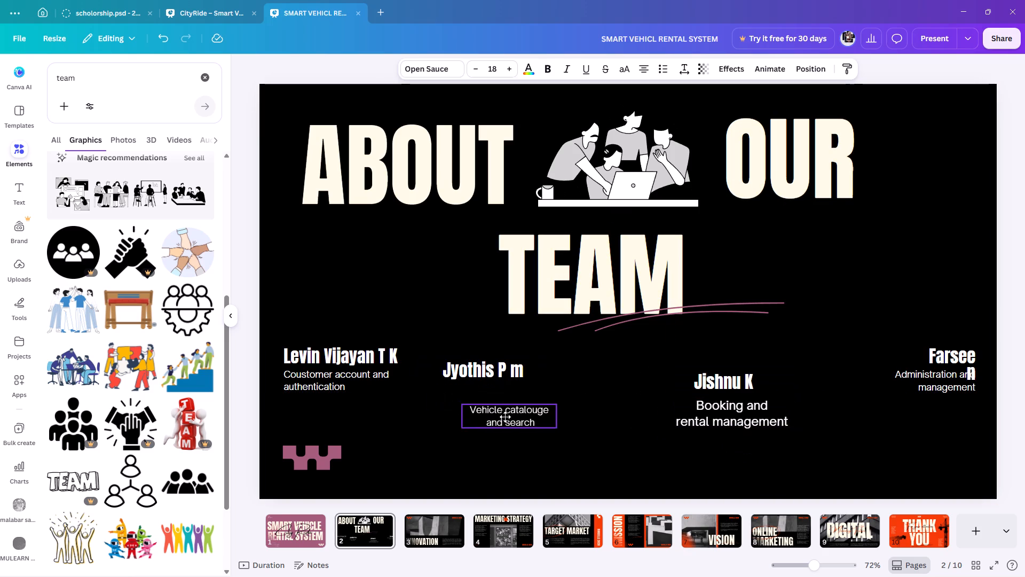
pyautogui.moveTo(505, 417); pyautogui.dragTo(526, 414)
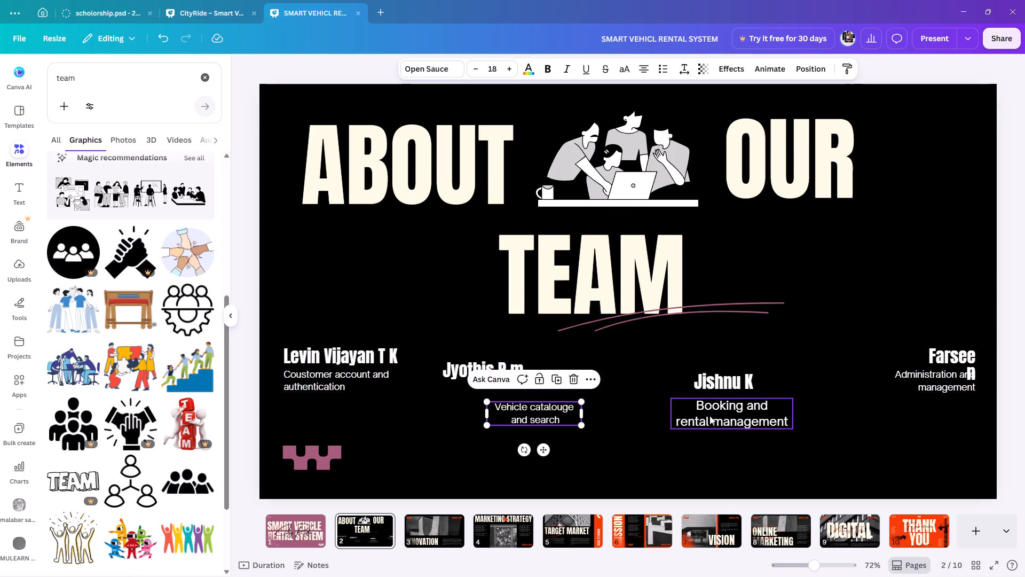
pyautogui.click(709, 416)
pyautogui.click(542, 410)
pyautogui.tripleClick(542, 410)
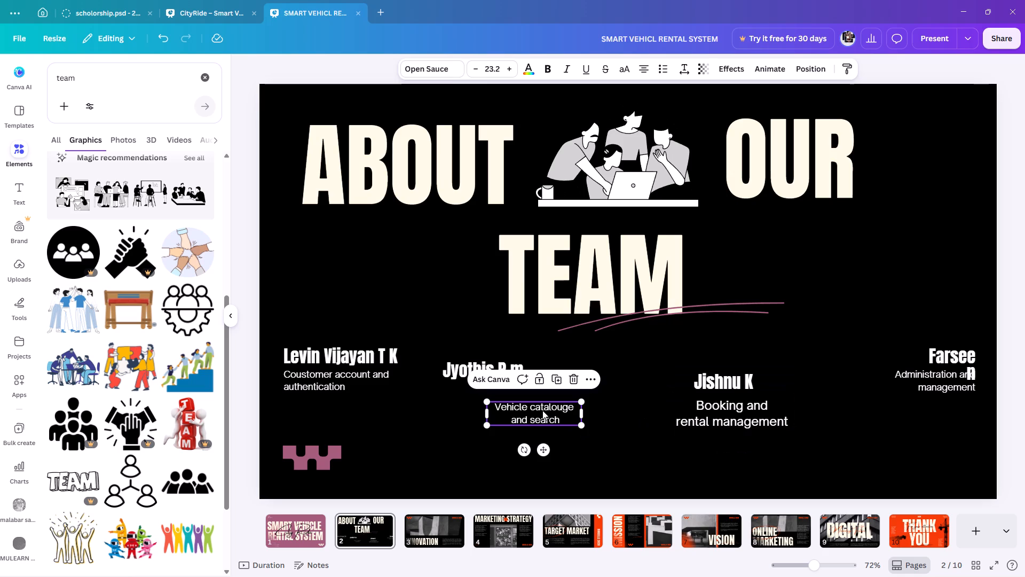
pyautogui.tripleClick(542, 410)
pyautogui.click(542, 410)
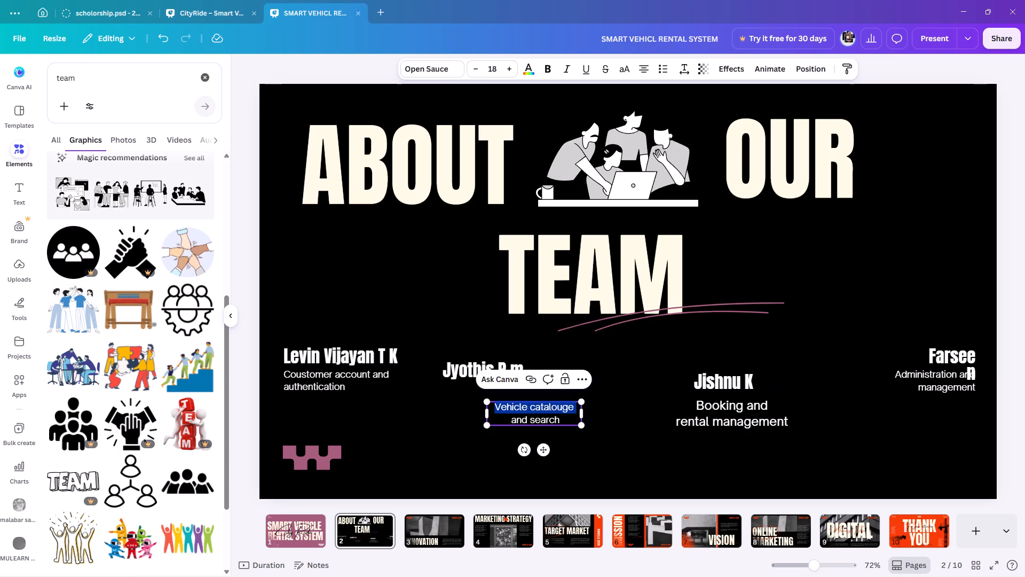
pyautogui.click(618, 423)
pyautogui.click(544, 422)
pyautogui.doubleClick(493, 71)
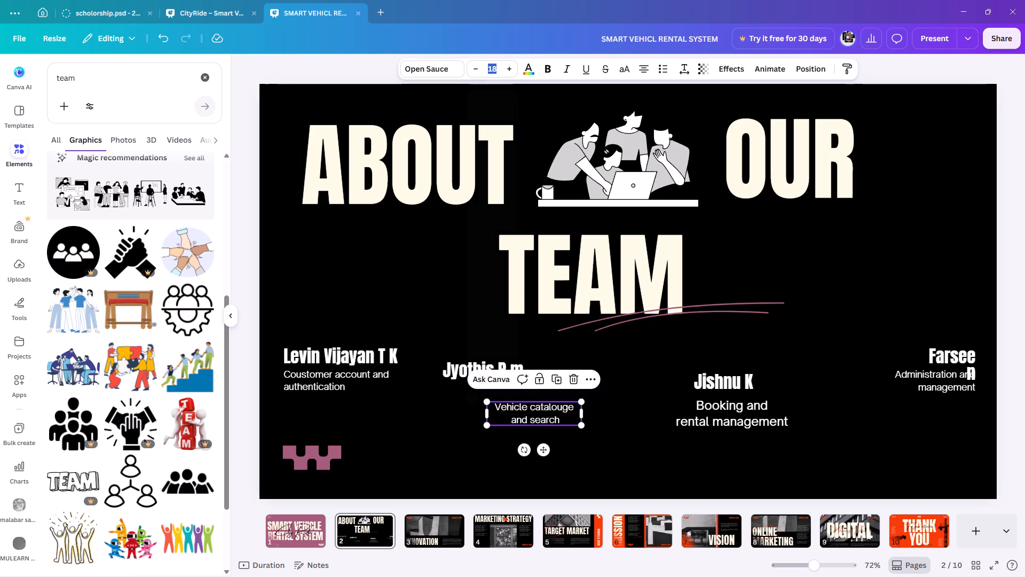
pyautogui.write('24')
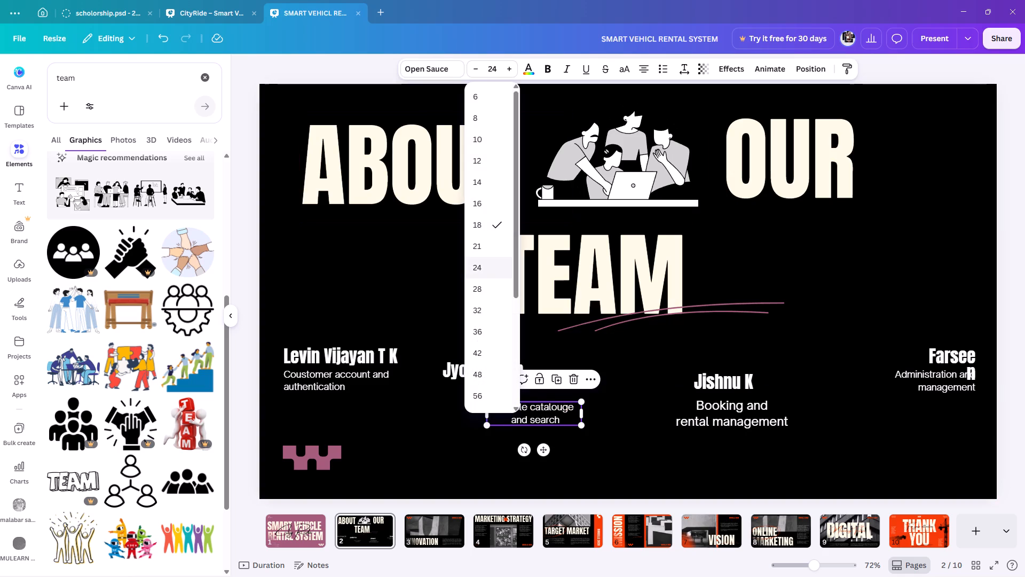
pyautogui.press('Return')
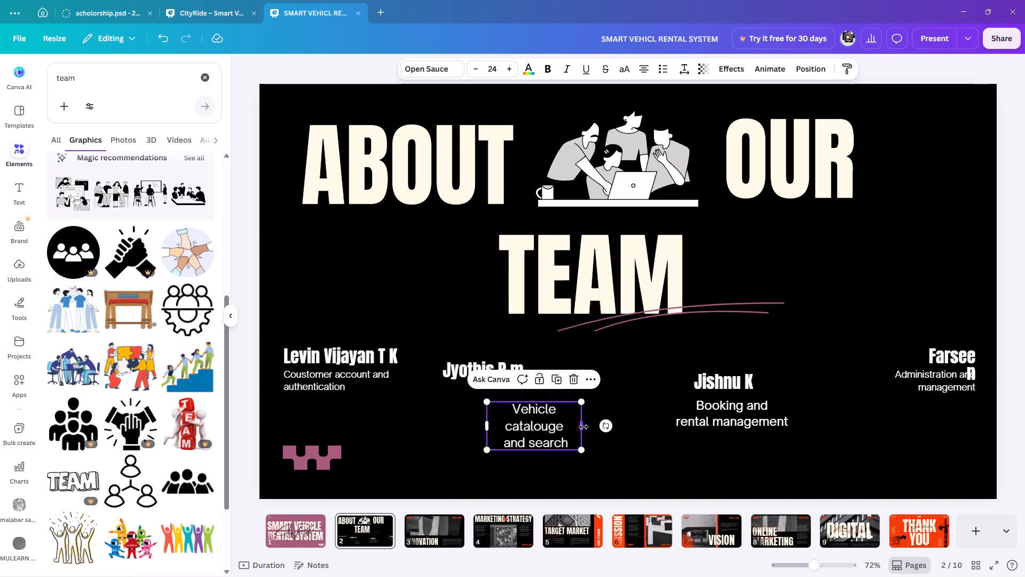
pyautogui.moveTo(584, 427); pyautogui.dragTo(600, 430)
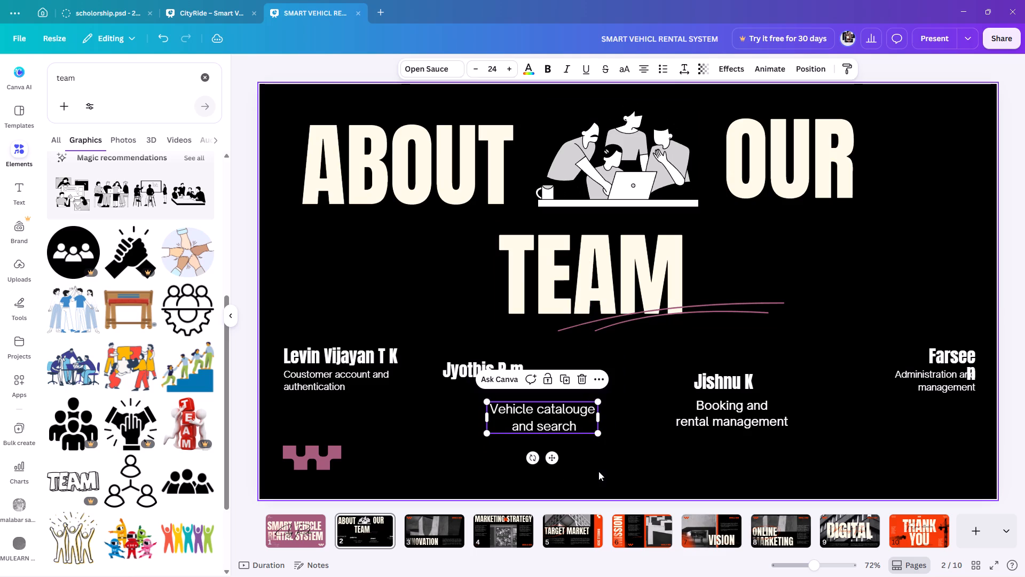
pyautogui.click(598, 471)
# Move the second member's description level with the third member's description and centre the second member's name above it.
pyautogui.moveTo(552, 422); pyautogui.dragTo(523, 423)
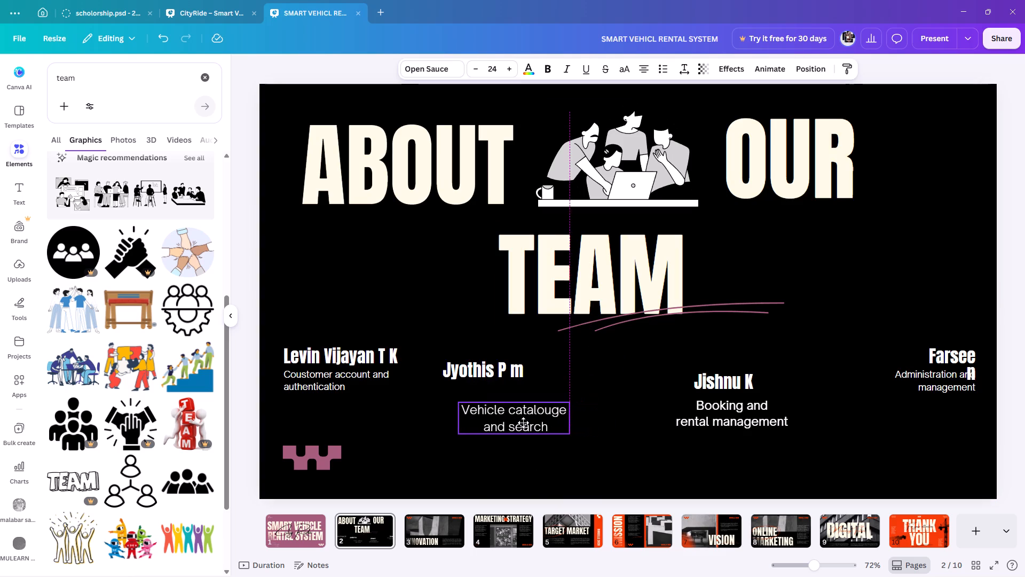
pyautogui.moveTo(523, 423); pyautogui.dragTo(516, 419)
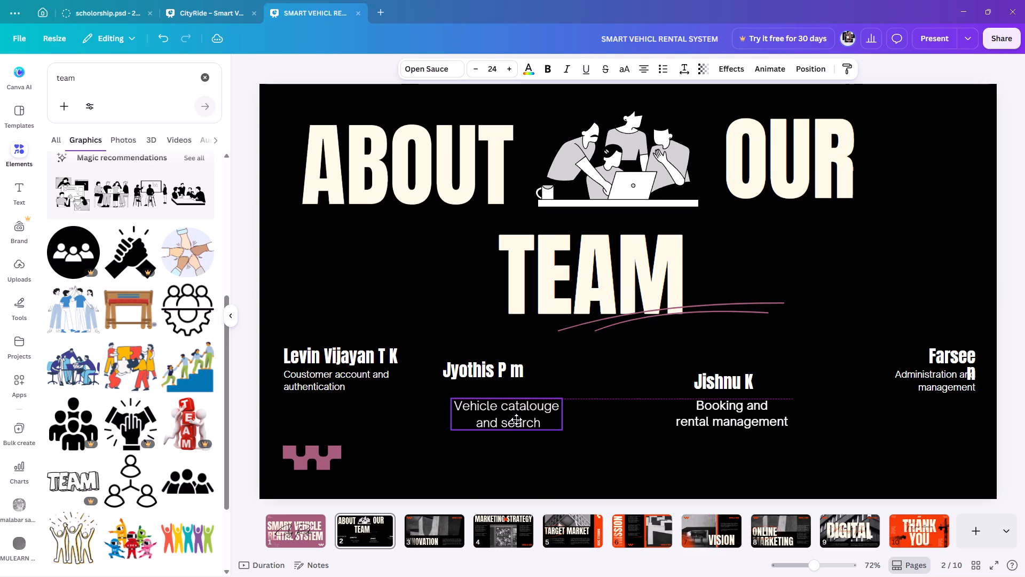
pyautogui.moveTo(516, 419); pyautogui.dragTo(514, 419)
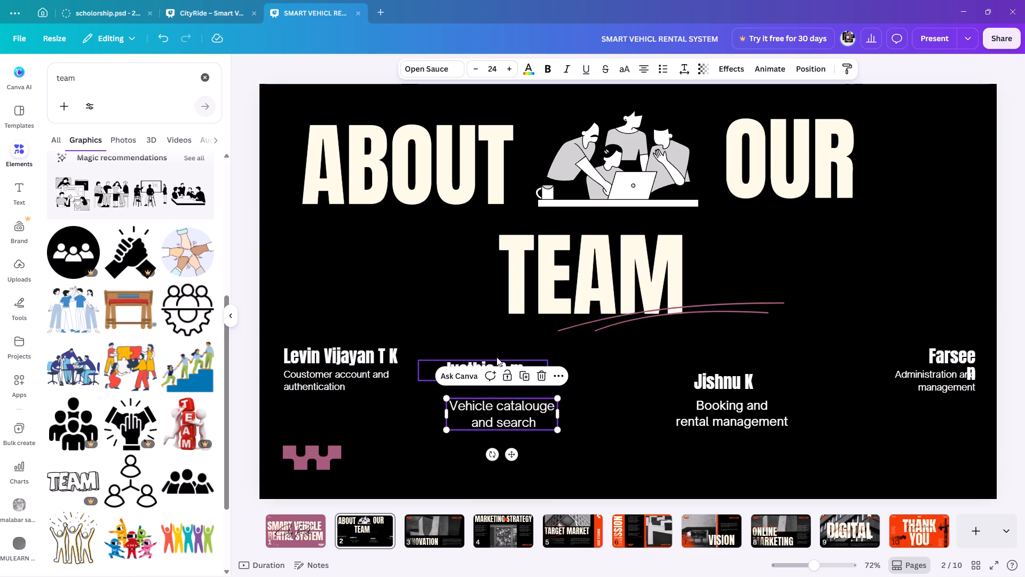
pyautogui.click(492, 364)
pyautogui.moveTo(493, 364); pyautogui.dragTo(511, 367)
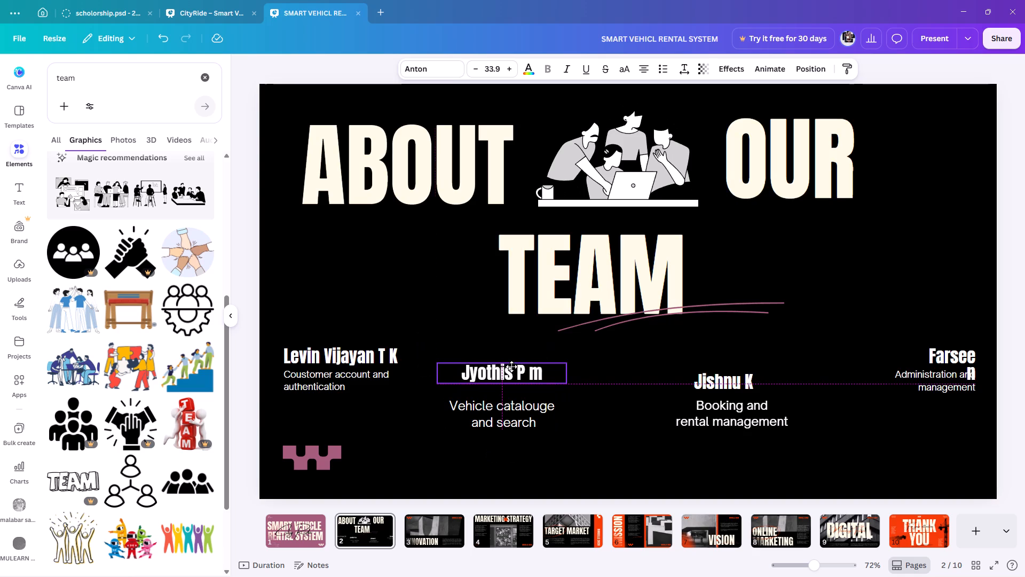
pyautogui.moveTo(511, 367); pyautogui.dragTo(512, 367)
# Set the font size of the second member's name to 40.
pyautogui.doubleClick(500, 72)
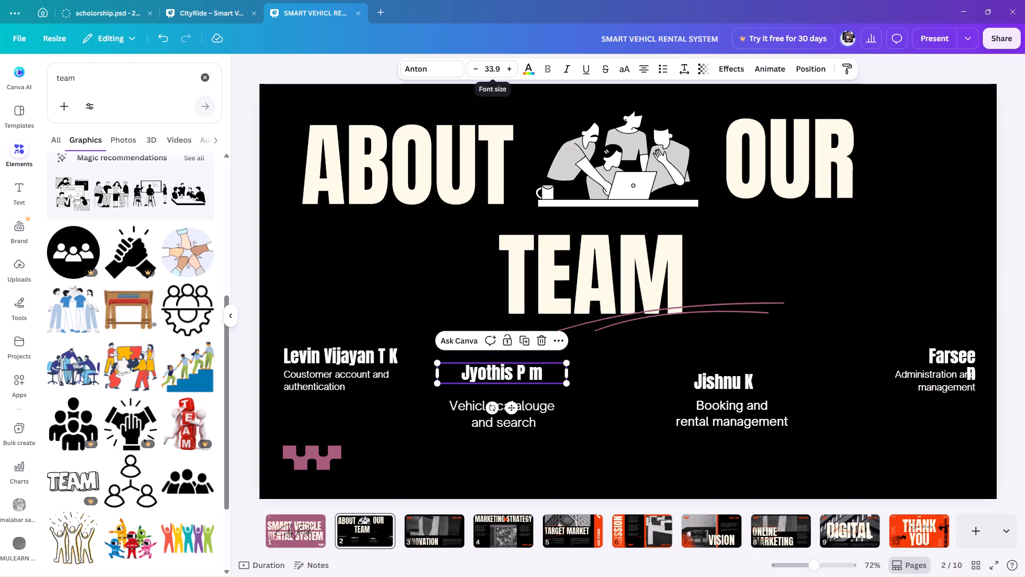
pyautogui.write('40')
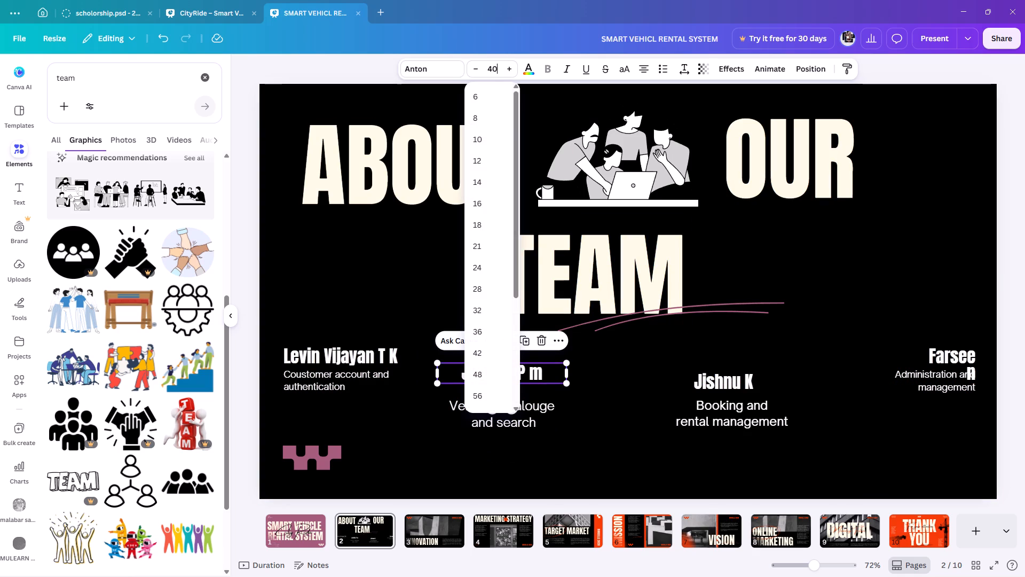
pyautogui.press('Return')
# Set the third member's name to font size 40 and reposition it just above its description.
pyautogui.click(745, 378)
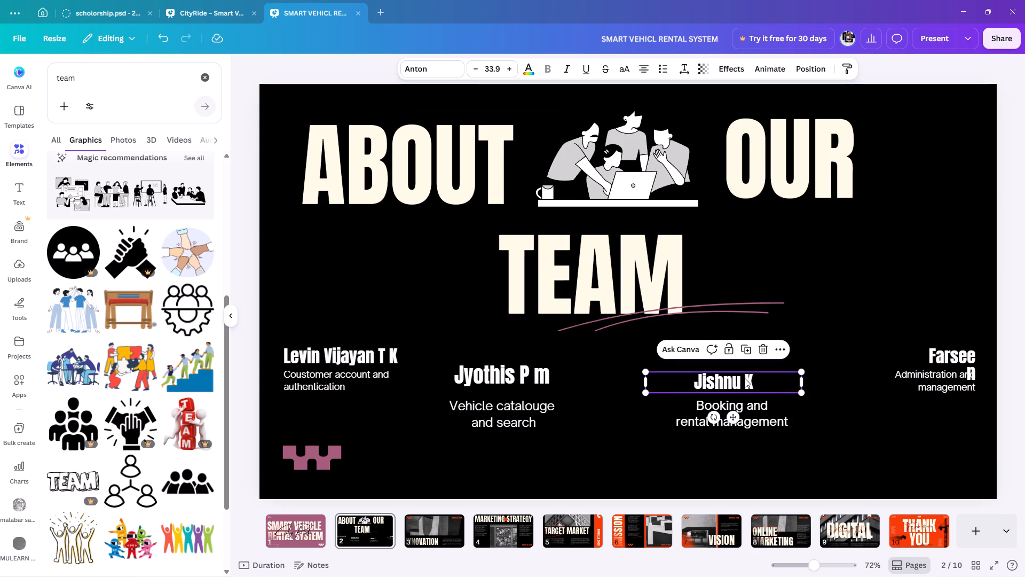
pyautogui.click(493, 71)
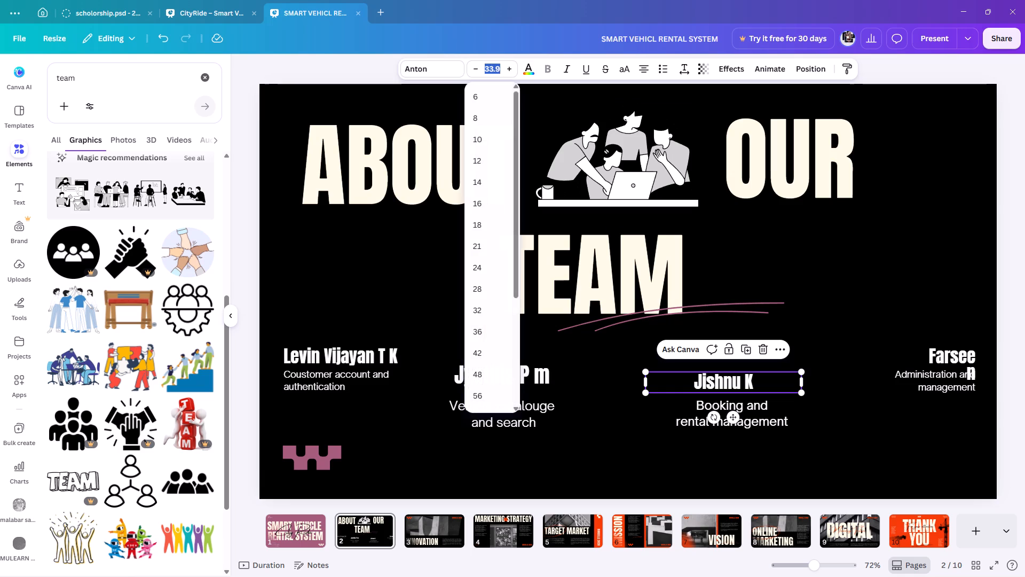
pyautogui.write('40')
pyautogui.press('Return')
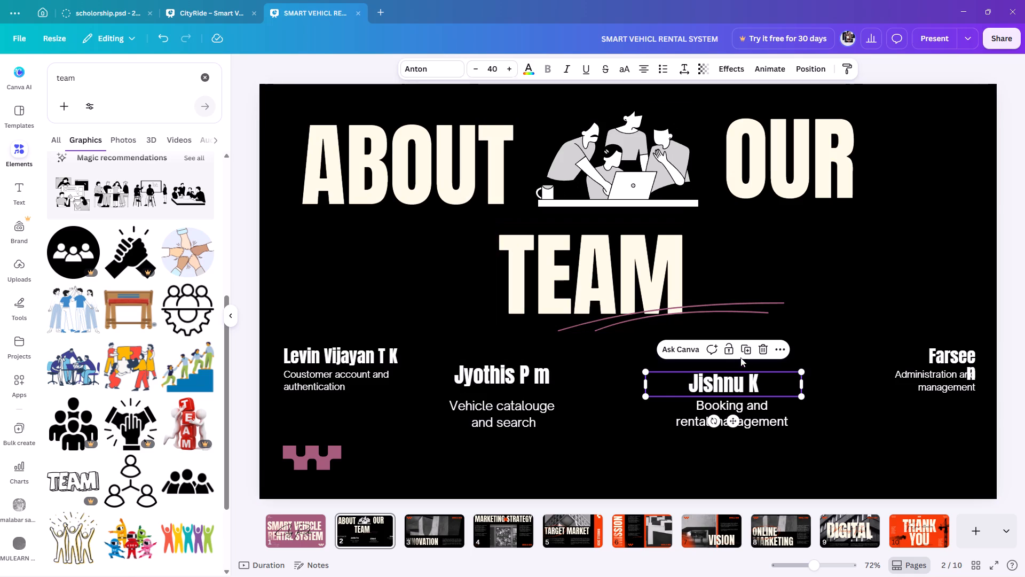
pyautogui.moveTo(733, 384); pyautogui.dragTo(739, 385)
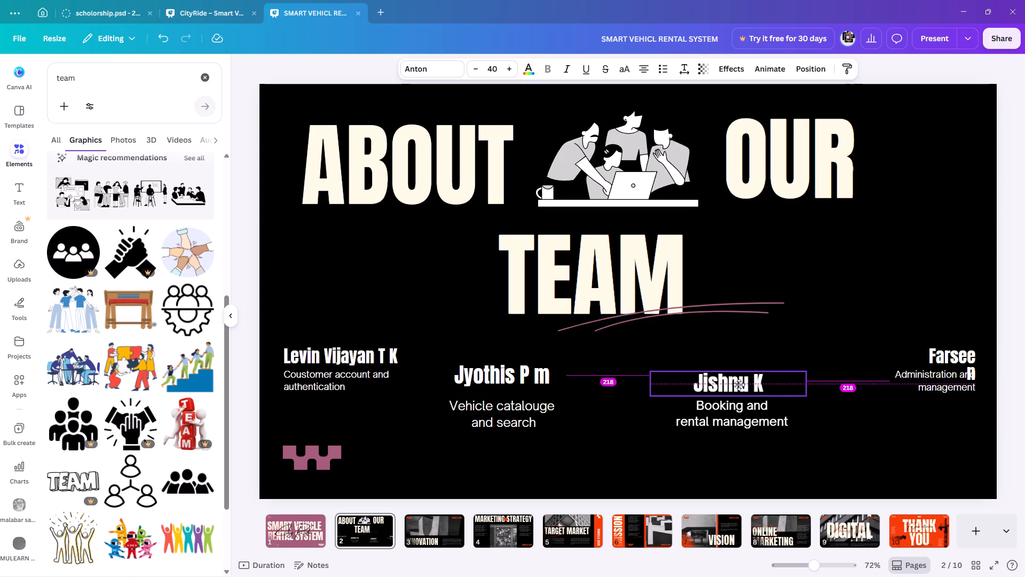
pyautogui.moveTo(739, 385); pyautogui.dragTo(738, 381)
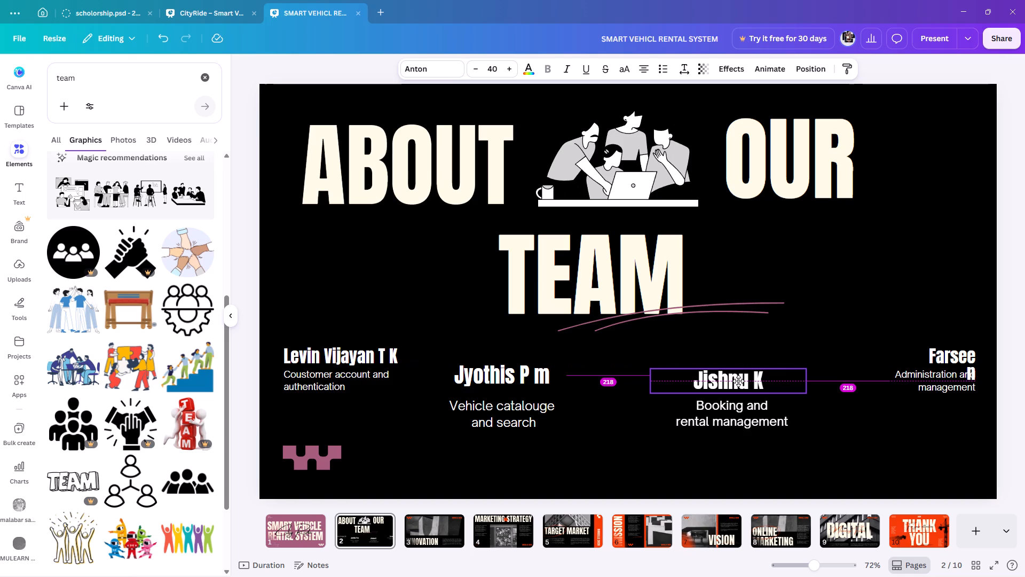
pyautogui.moveTo(738, 381); pyautogui.dragTo(738, 381)
# Move the fourth member's description down and slightly left so it clears the wrapped name above it.
pyautogui.click(957, 425)
pyautogui.moveTo(952, 382); pyautogui.dragTo(944, 406)
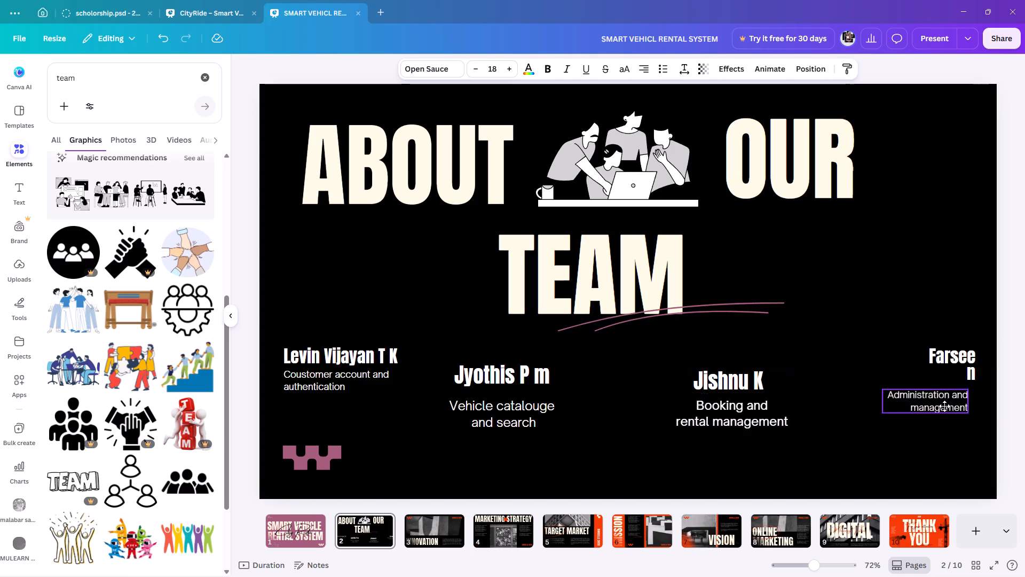
pyautogui.moveTo(944, 406); pyautogui.dragTo(941, 397)
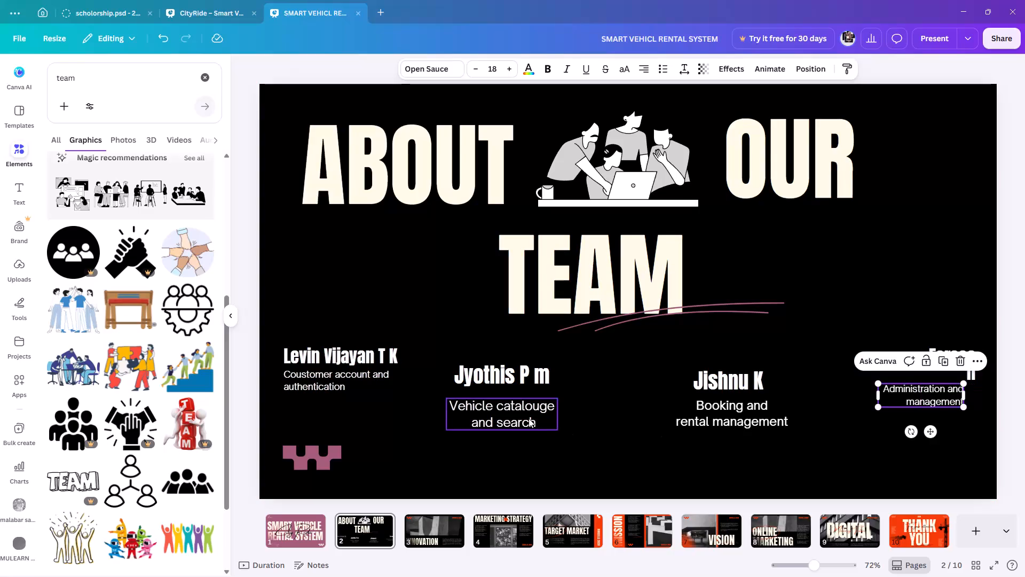
# Lower the second and third members' descriptions to the same height and place the second member's name directly above its description.
pyautogui.moveTo(529, 418); pyautogui.dragTo(529, 438)
pyautogui.moveTo(718, 417); pyautogui.dragTo(719, 436)
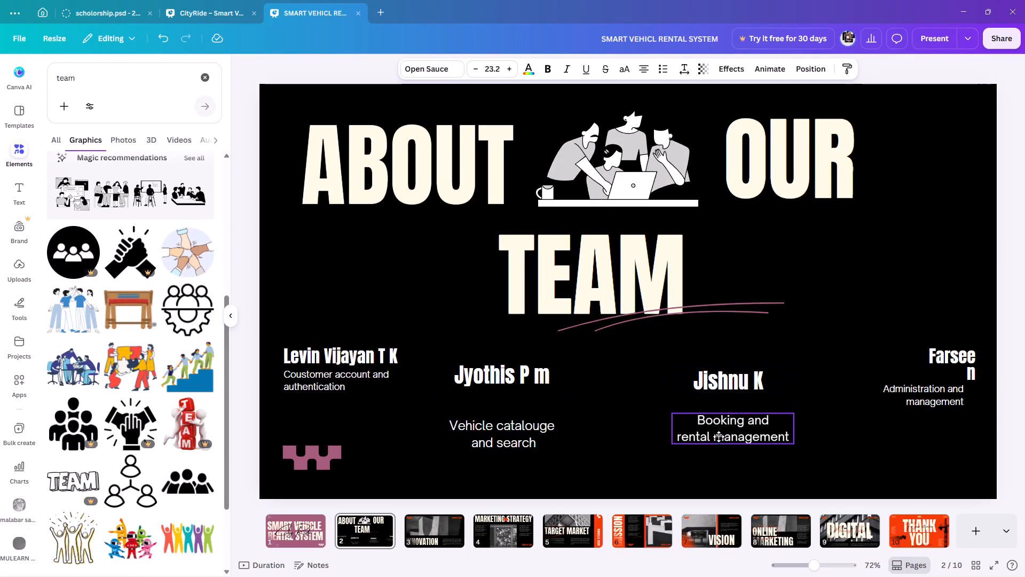
pyautogui.moveTo(719, 436); pyautogui.dragTo(717, 438)
pyautogui.moveTo(496, 382); pyautogui.dragTo(499, 406)
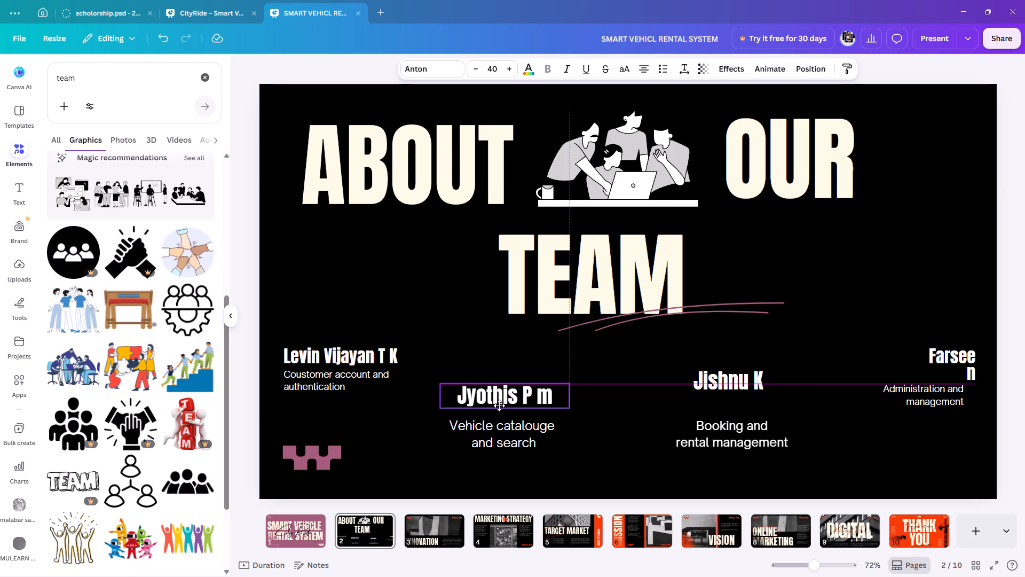
pyautogui.moveTo(499, 406); pyautogui.dragTo(496, 408)
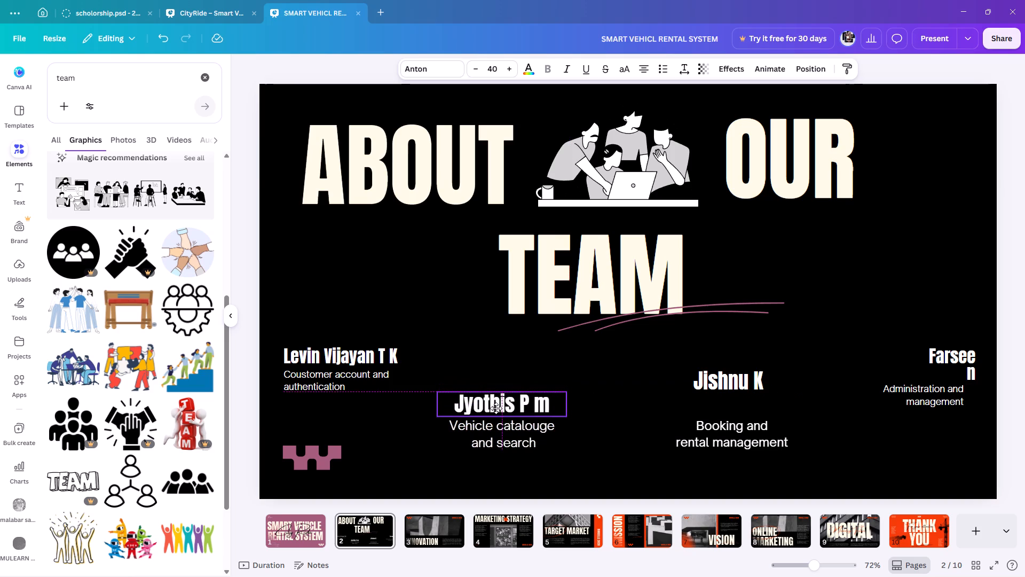
# Nudge the second member's name slightly up above its description and lower the third member's name to sit directly above its own.
pyautogui.moveTo(496, 408); pyautogui.dragTo(499, 406)
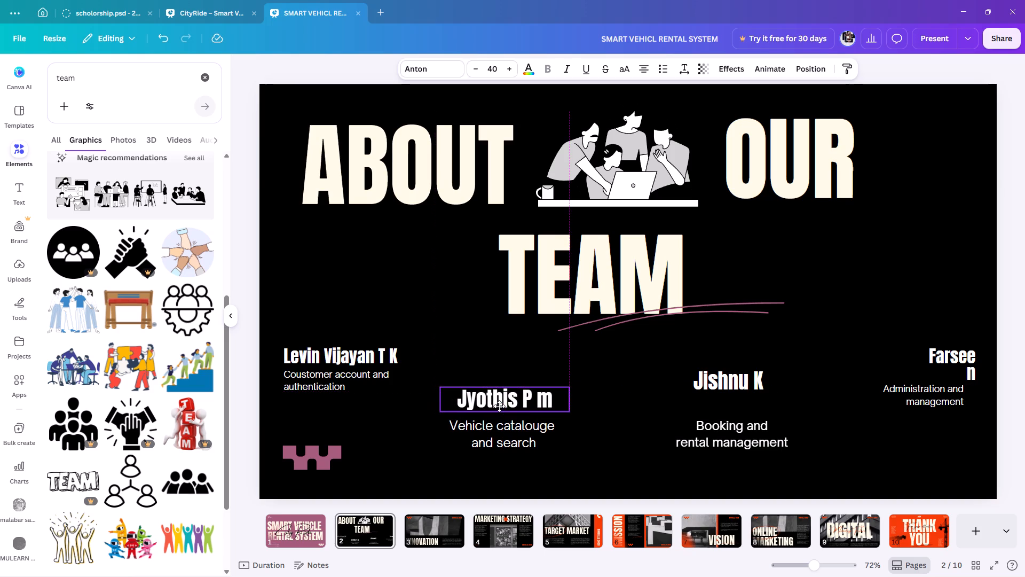
pyautogui.moveTo(499, 406); pyautogui.dragTo(497, 406)
pyautogui.moveTo(711, 376); pyautogui.dragTo(708, 385)
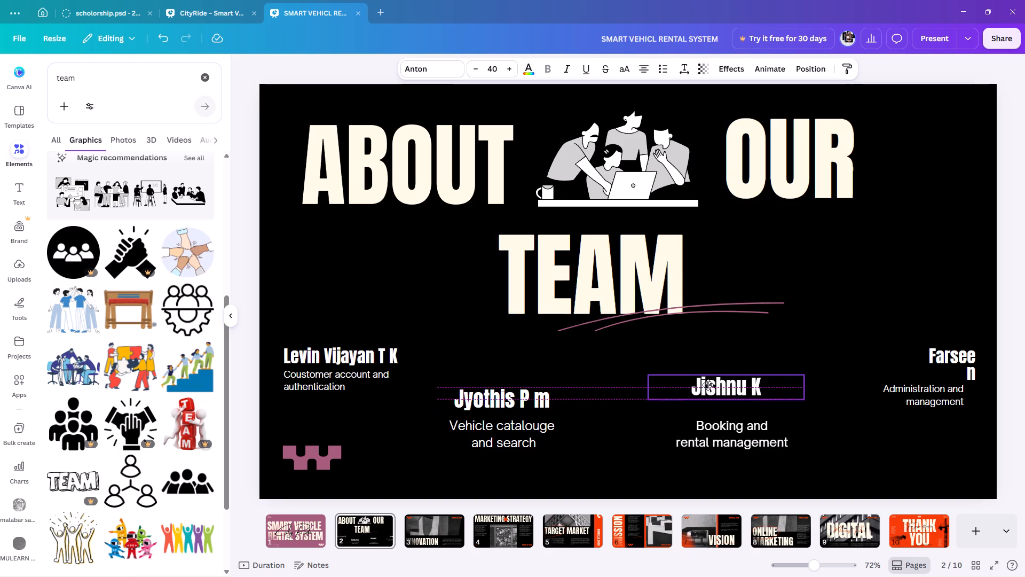
pyautogui.moveTo(708, 385); pyautogui.dragTo(714, 398)
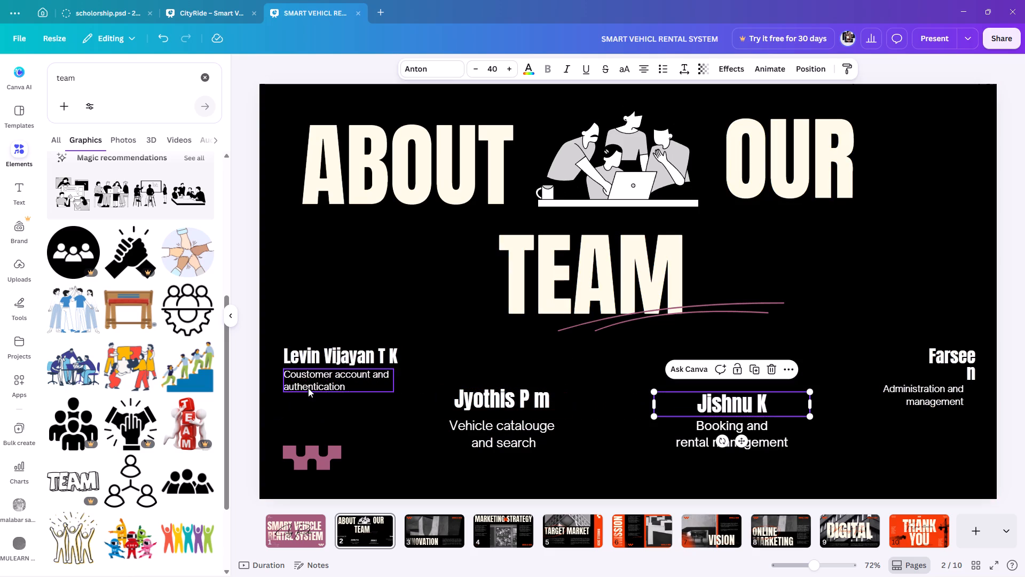
# Set the first member's description to font size 24 and fit it on two lines with a wider box and no extra line break.
pyautogui.click(308, 388)
pyautogui.doubleClick(498, 64)
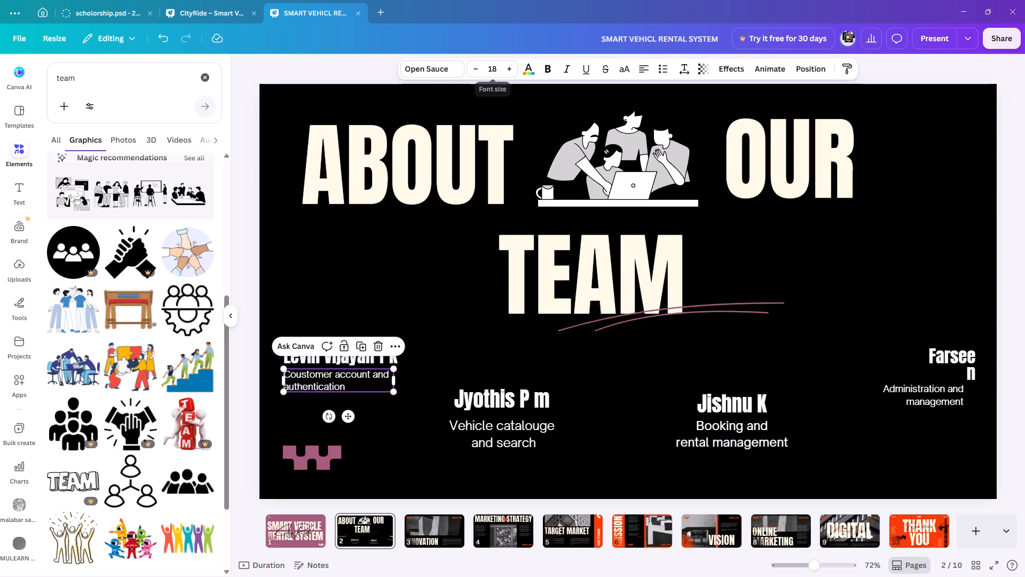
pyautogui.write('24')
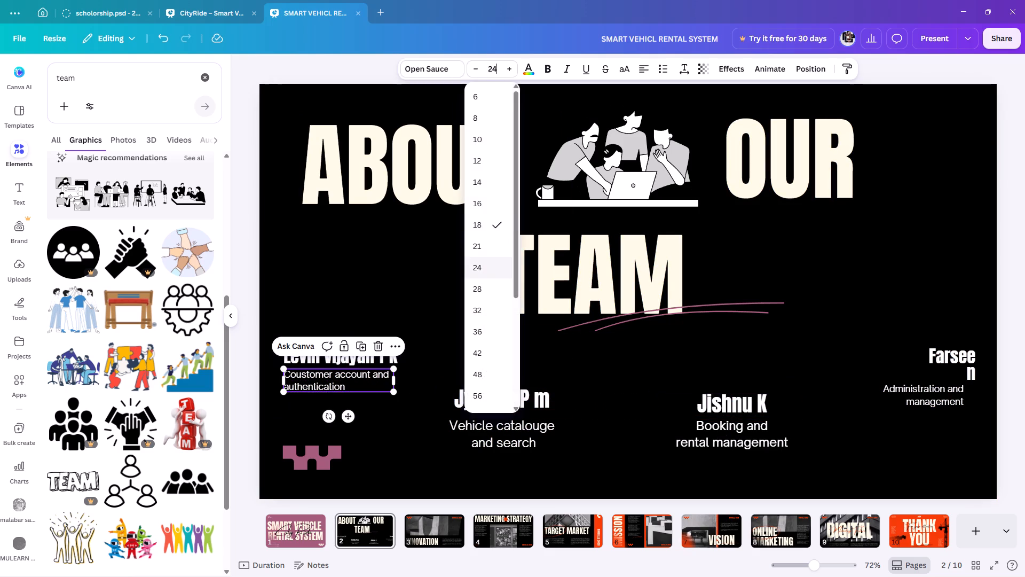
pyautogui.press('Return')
pyautogui.click(392, 395)
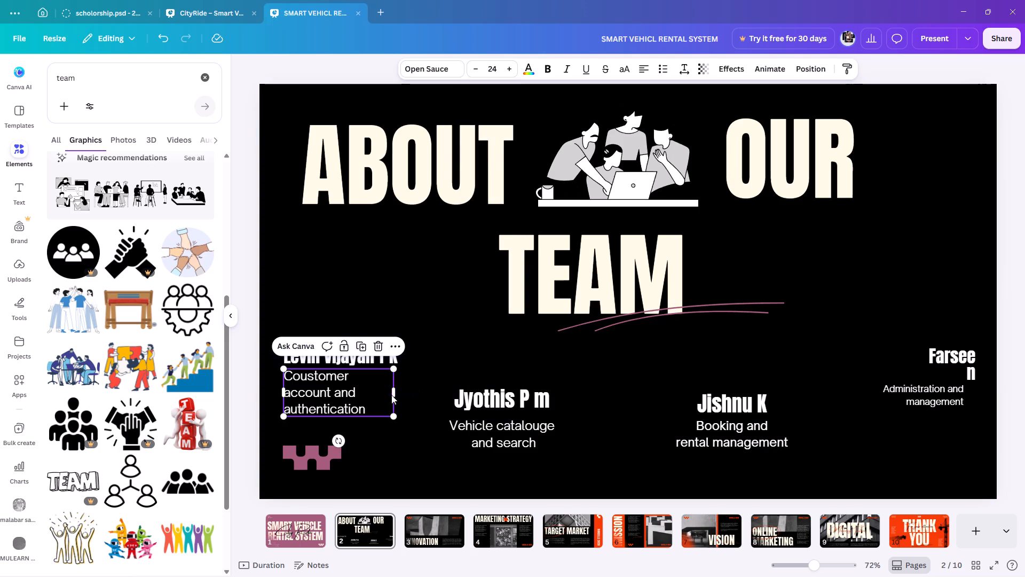
pyautogui.moveTo(395, 394); pyautogui.dragTo(417, 397)
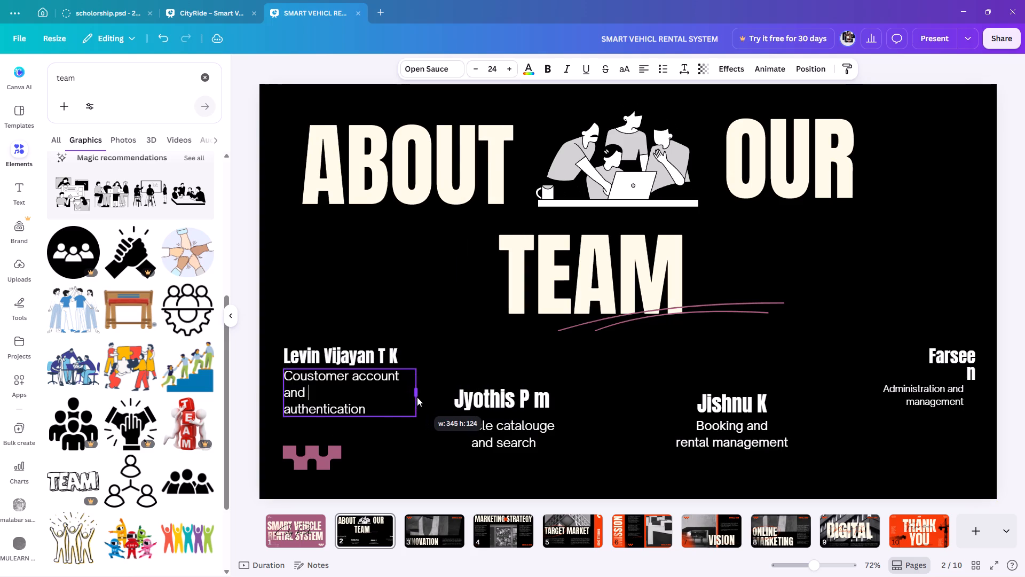
pyautogui.moveTo(417, 397); pyautogui.dragTo(418, 397)
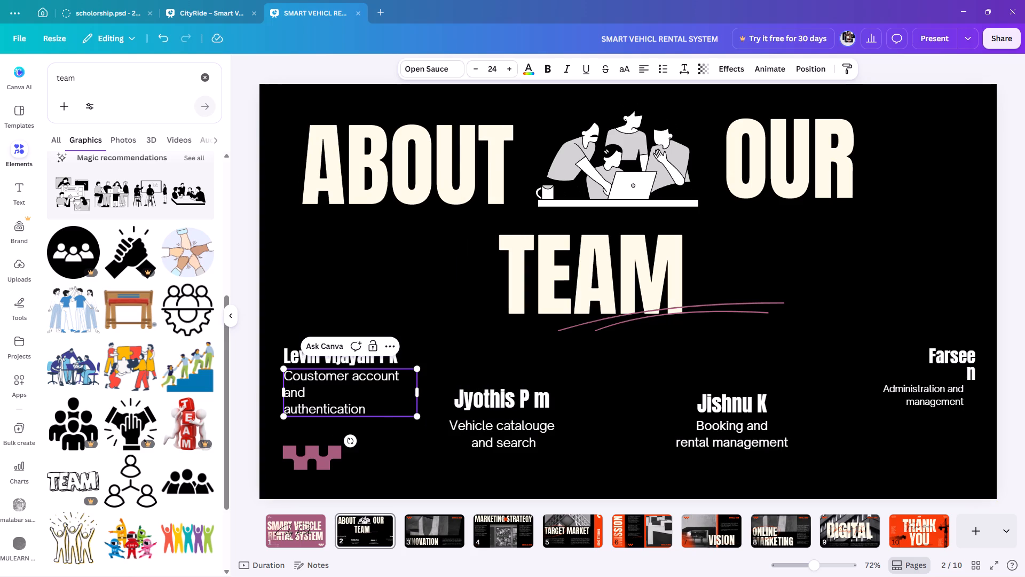
pyautogui.click(286, 407)
pyautogui.press('BackSpace')
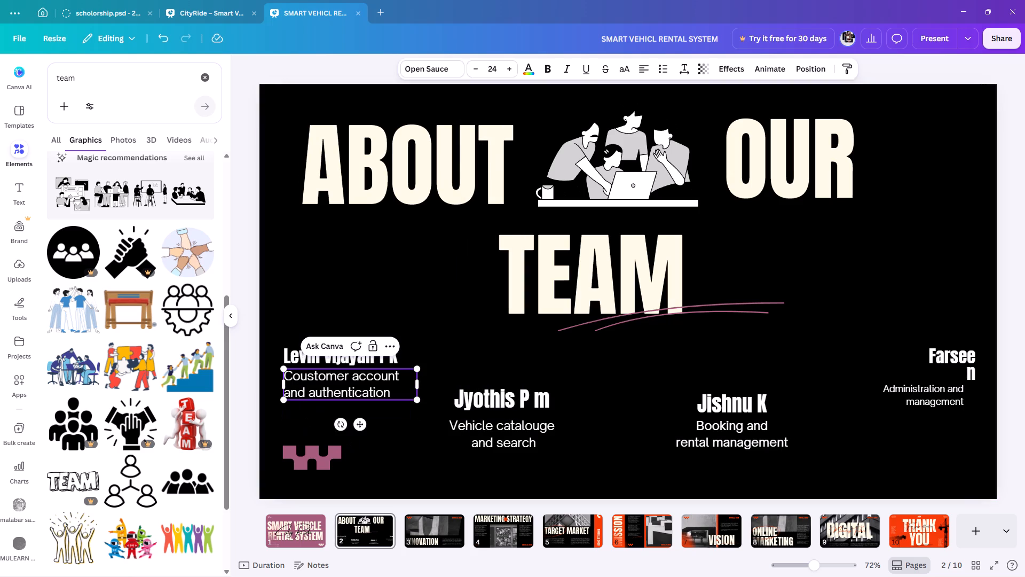
pyautogui.click(456, 313)
# Move the first member's description down and slightly left, leaving room beneath the name.
pyautogui.moveTo(359, 384); pyautogui.dragTo(358, 401)
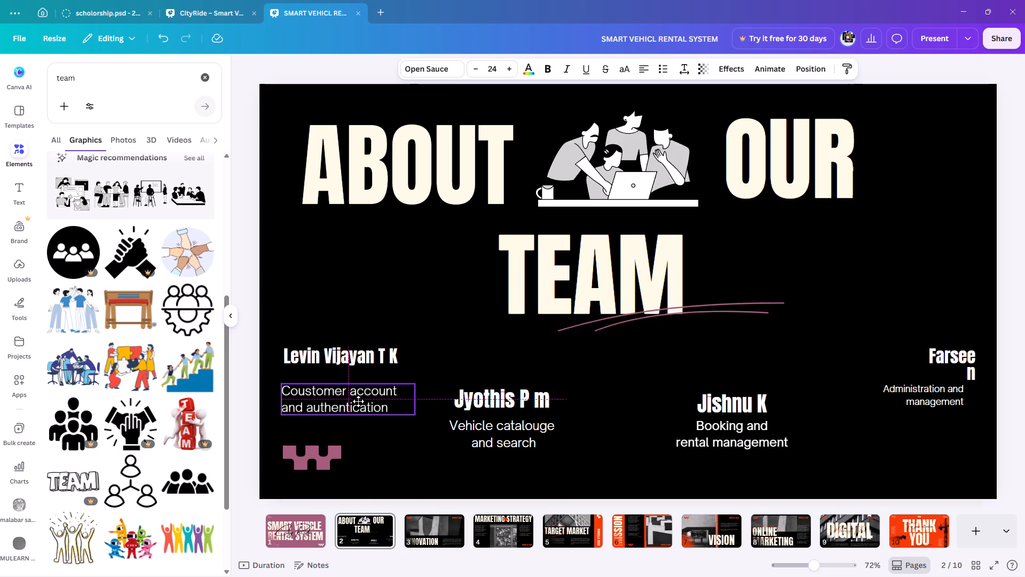
pyautogui.moveTo(358, 401); pyautogui.dragTo(351, 397)
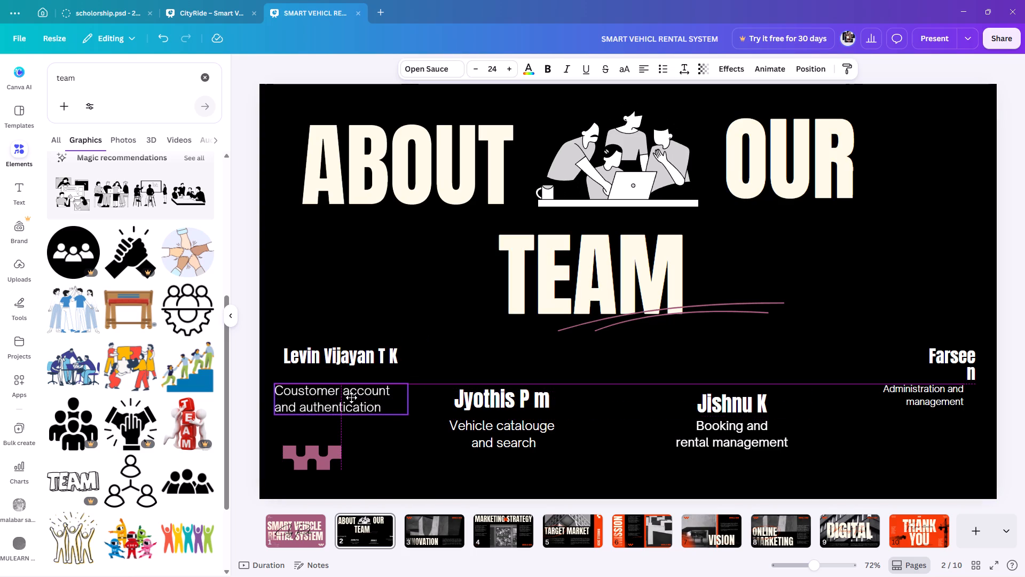
pyautogui.moveTo(351, 397); pyautogui.dragTo(353, 397)
pyautogui.click(377, 277)
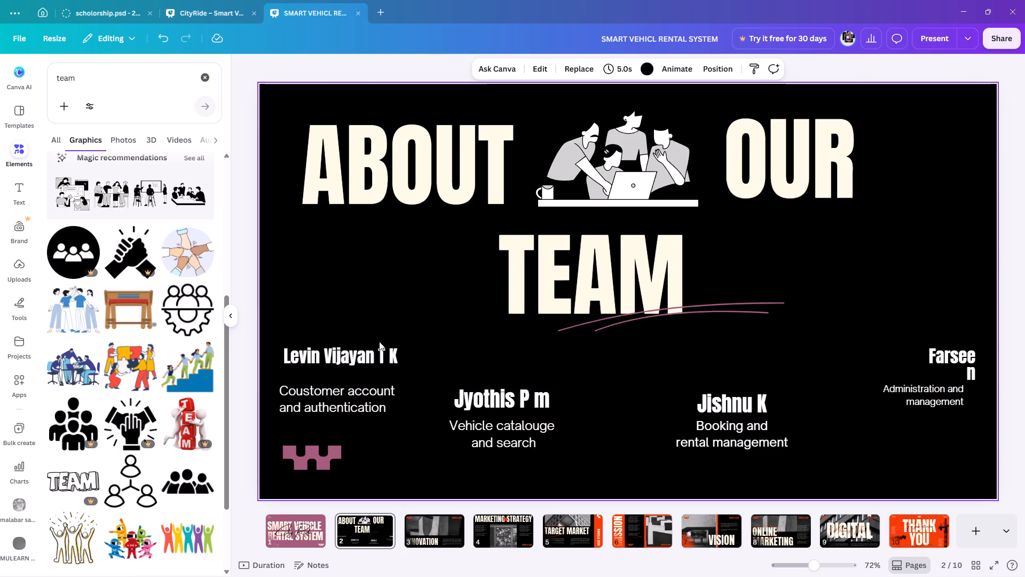
# Set the first member's name to font size 40, widen its box to fit one line, and place it just above the description.
pyautogui.click(379, 349)
pyautogui.click(495, 71)
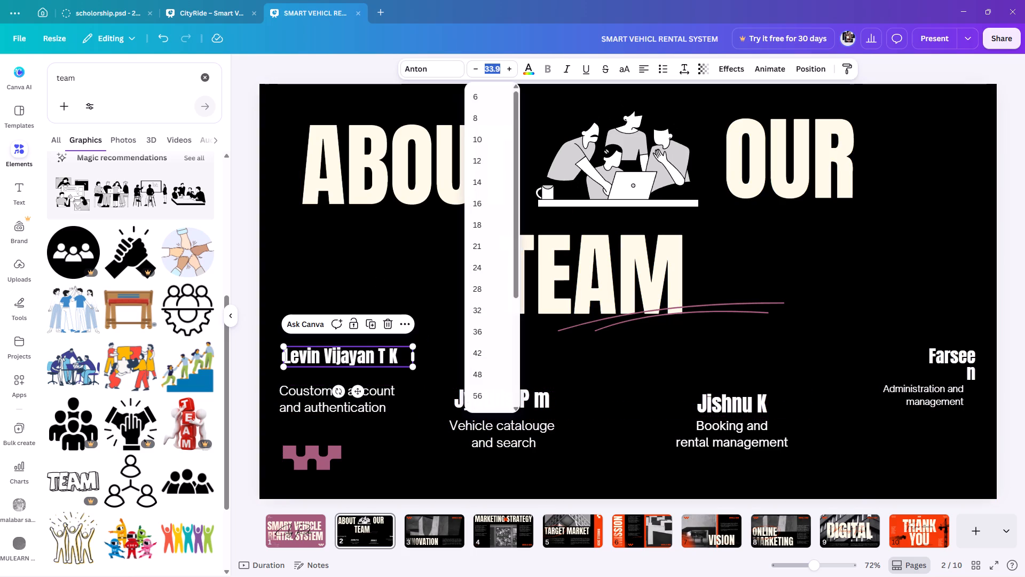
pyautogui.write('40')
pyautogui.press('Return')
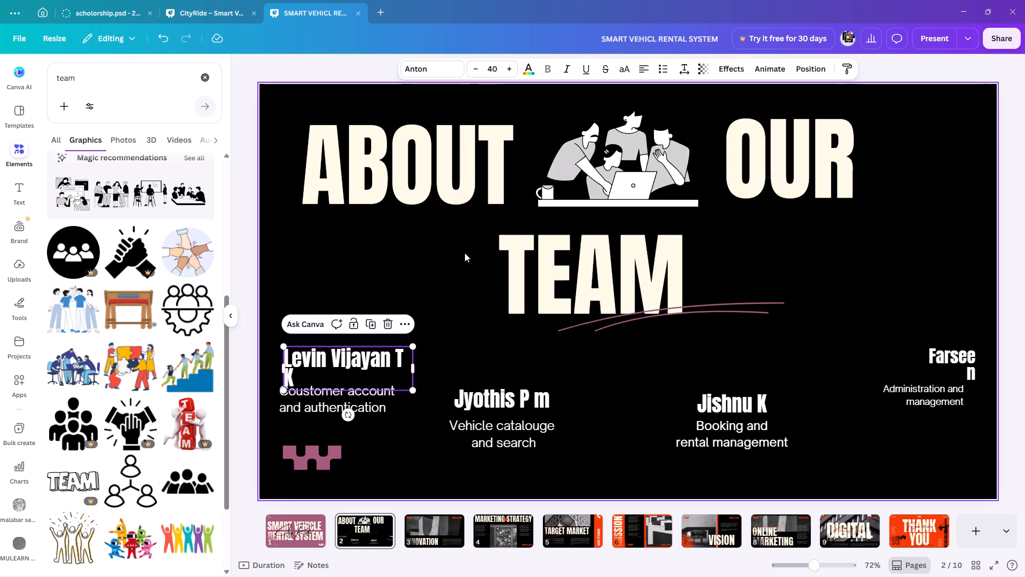
pyautogui.click(413, 368)
pyautogui.click(411, 368)
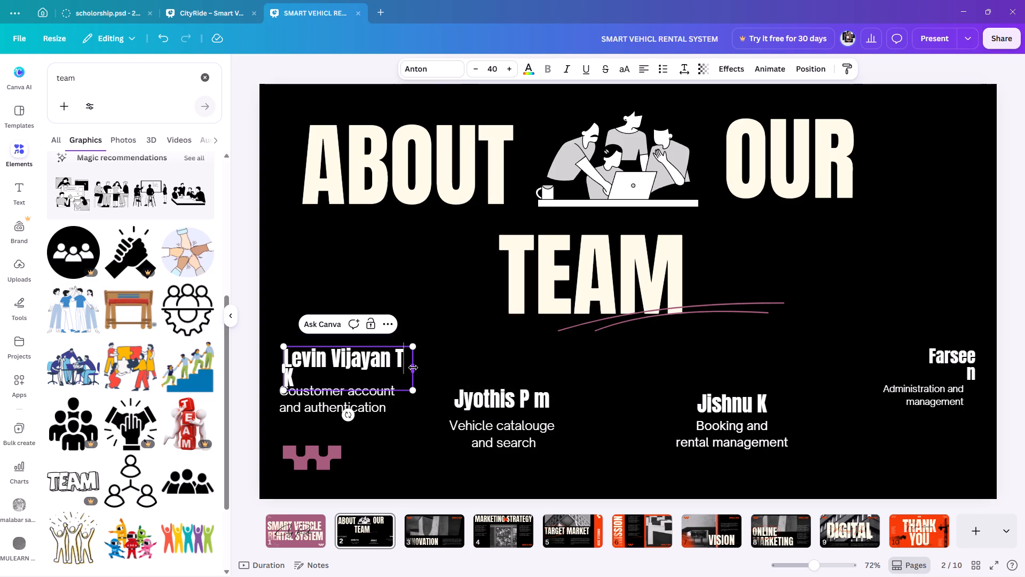
pyautogui.moveTo(413, 368); pyautogui.dragTo(420, 368)
pyautogui.click(377, 363)
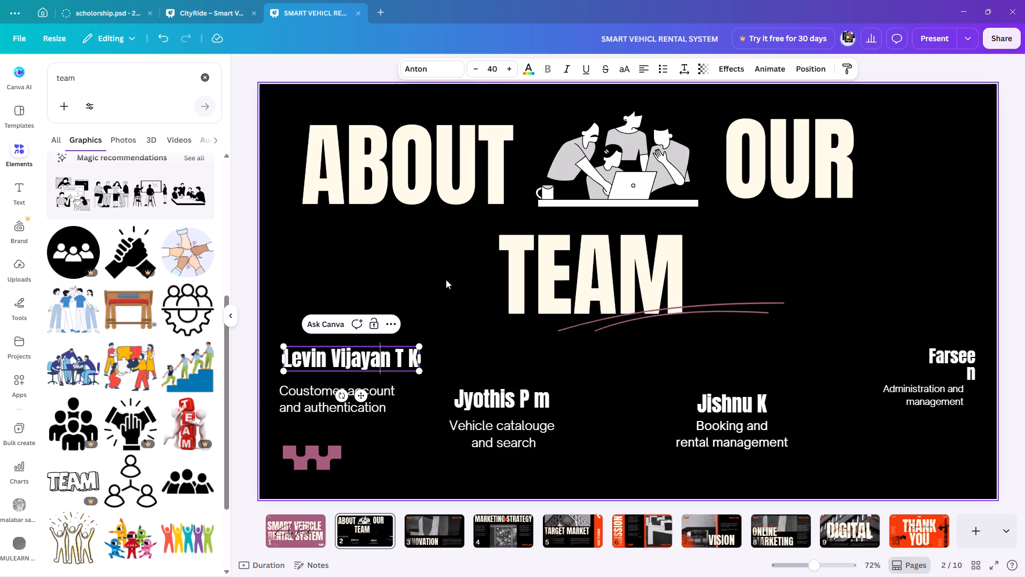
pyautogui.click(453, 274)
pyautogui.moveTo(377, 351); pyautogui.dragTo(371, 358)
# Set the fourth member's description to font size 24, widen it to two lines, and align it level with the first member's description.
pyautogui.click(902, 390)
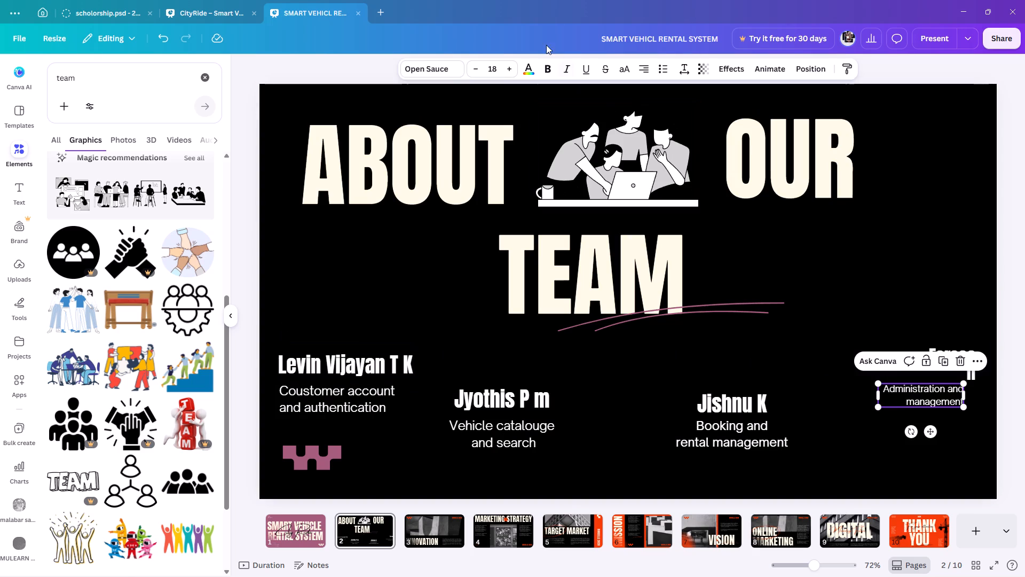
pyautogui.click(497, 67)
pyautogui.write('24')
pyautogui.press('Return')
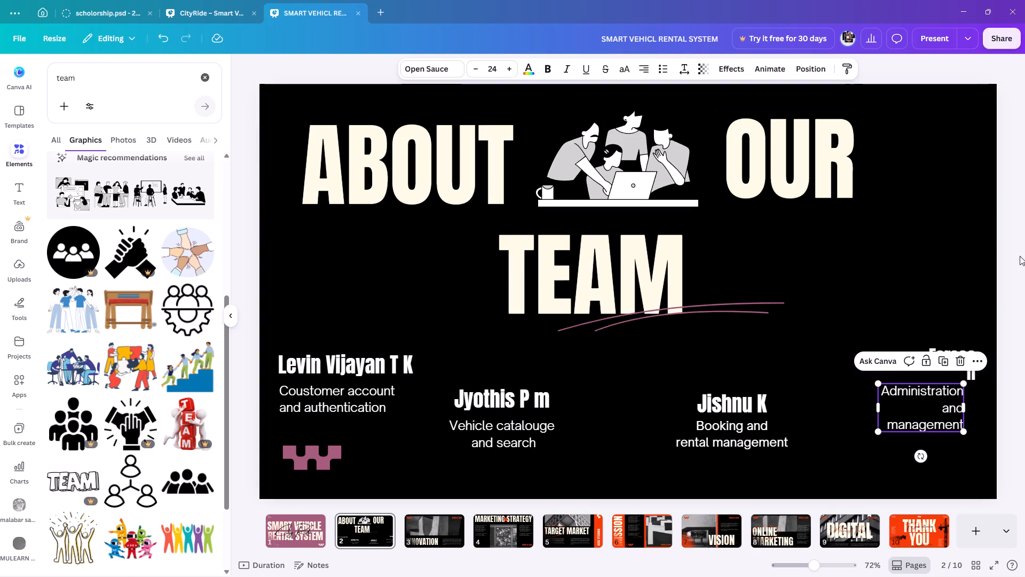
pyautogui.moveTo(967, 407); pyautogui.dragTo(988, 409)
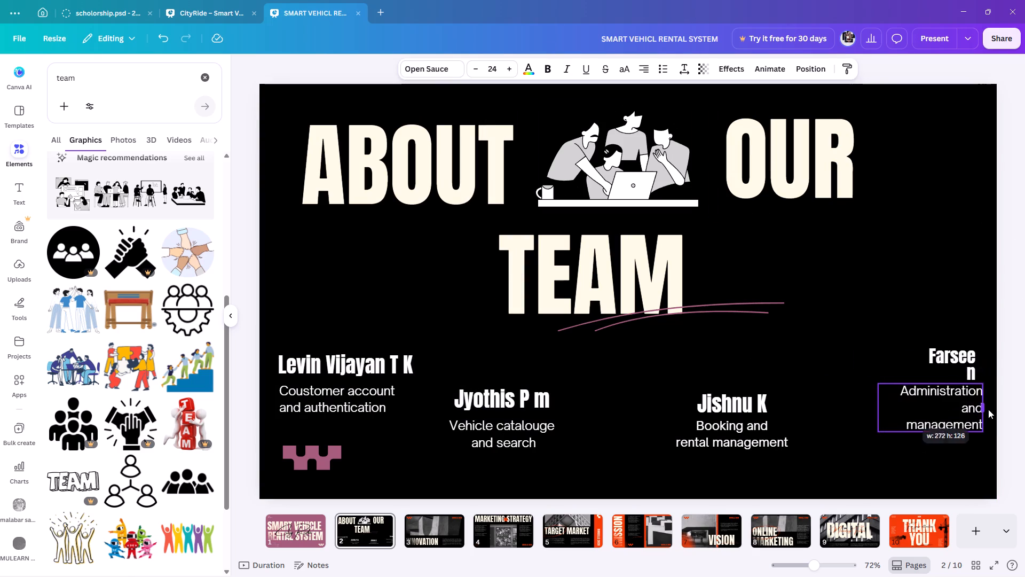
pyautogui.moveTo(988, 409); pyautogui.dragTo(992, 410)
pyautogui.click(953, 402)
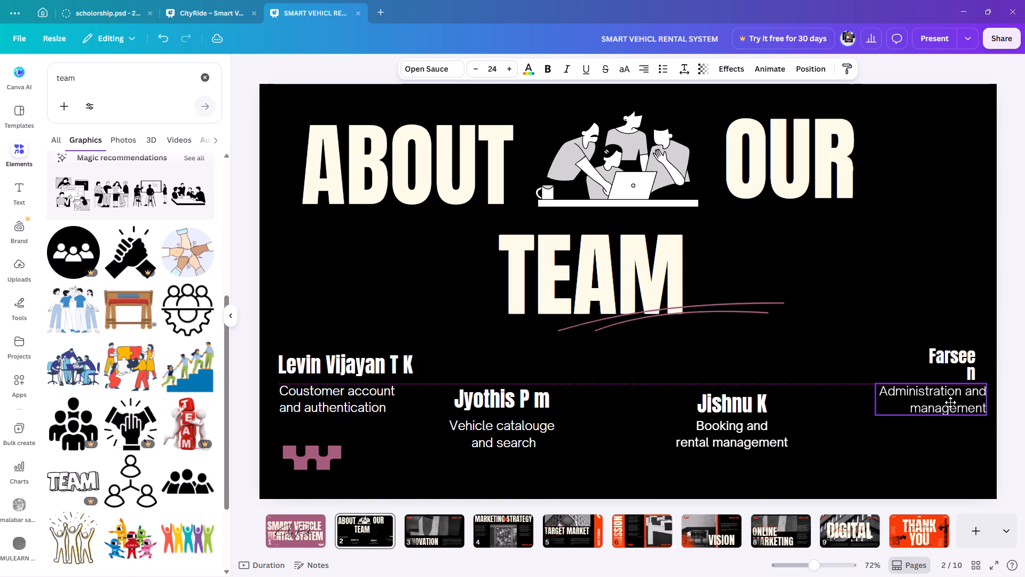
pyautogui.click(931, 296)
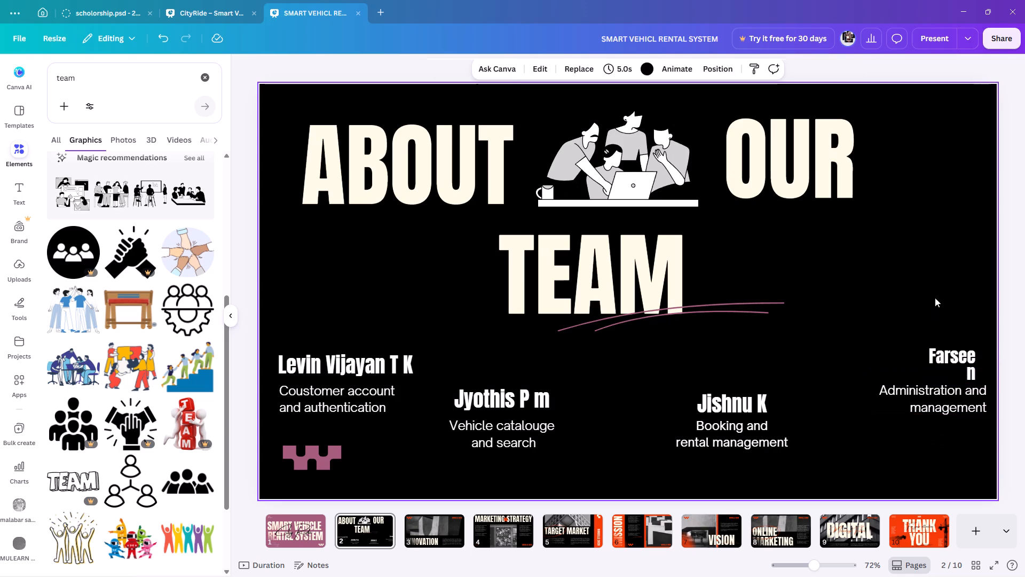
# Set the fourth member's name to font size 40, widen it to one line, and place it above its description, level with the first name.
pyautogui.click(961, 359)
pyautogui.click(493, 71)
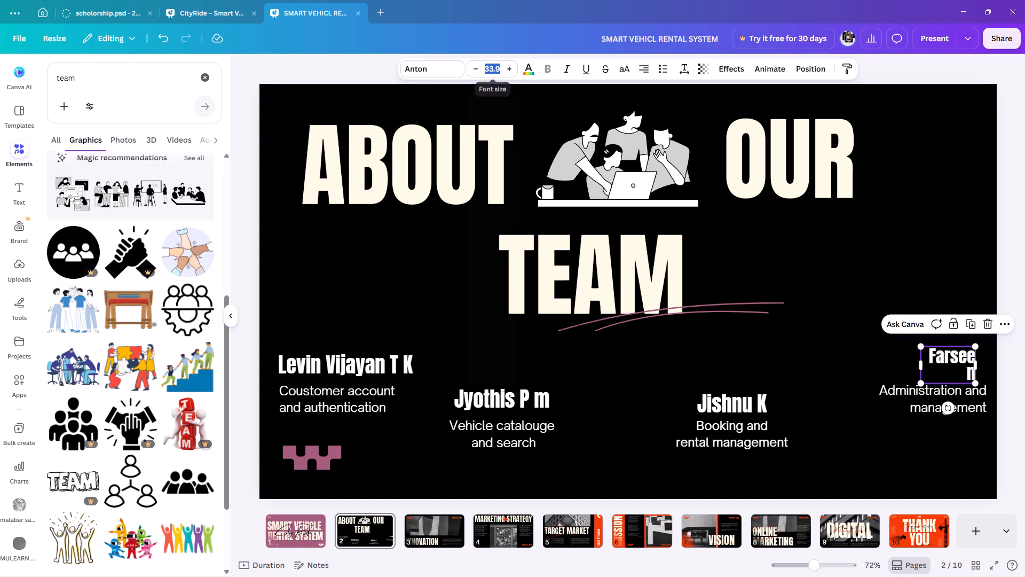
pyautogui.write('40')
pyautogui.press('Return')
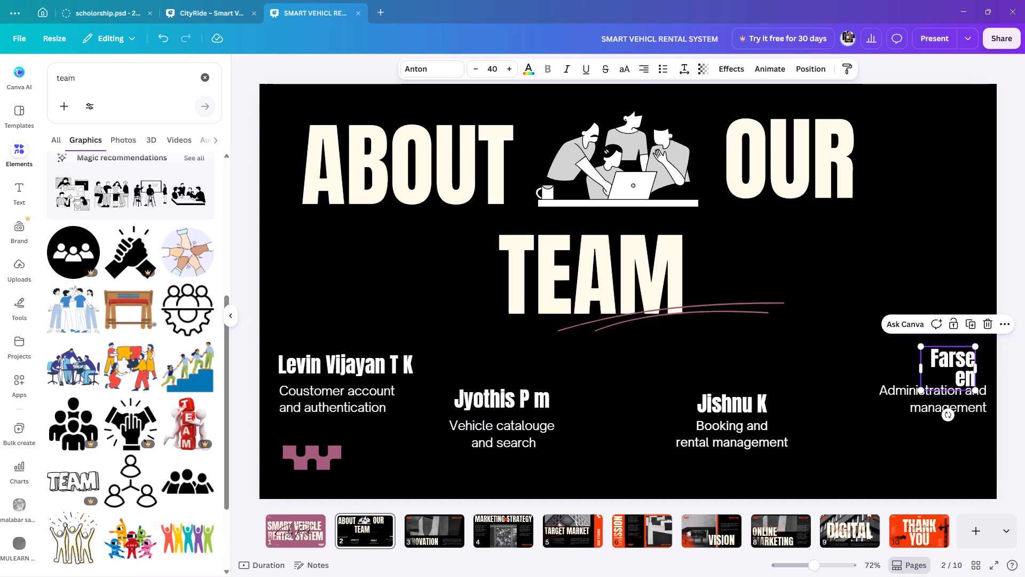
pyautogui.click(922, 365)
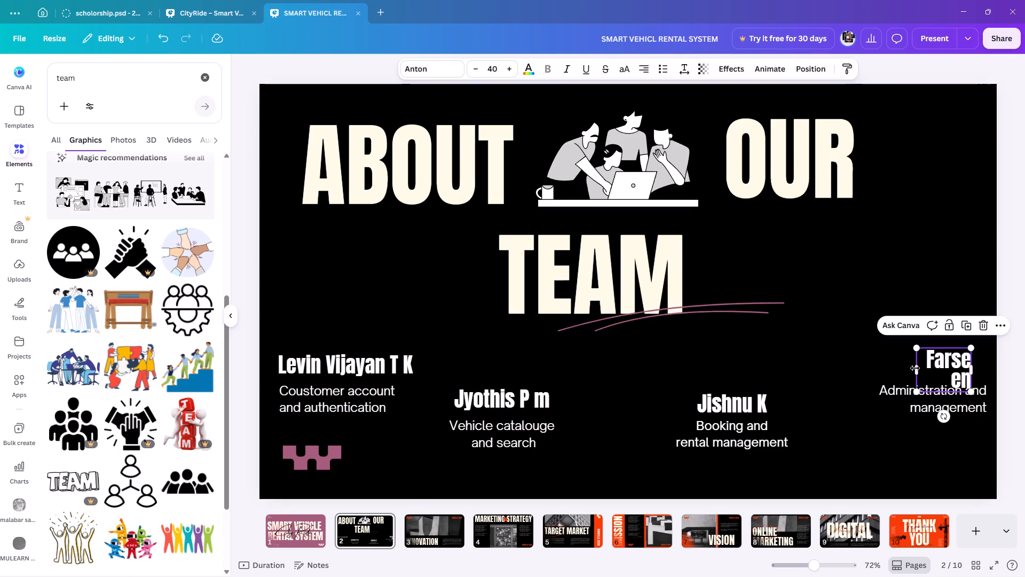
pyautogui.moveTo(915, 368); pyautogui.dragTo(894, 378)
pyautogui.moveTo(931, 361); pyautogui.dragTo(936, 364)
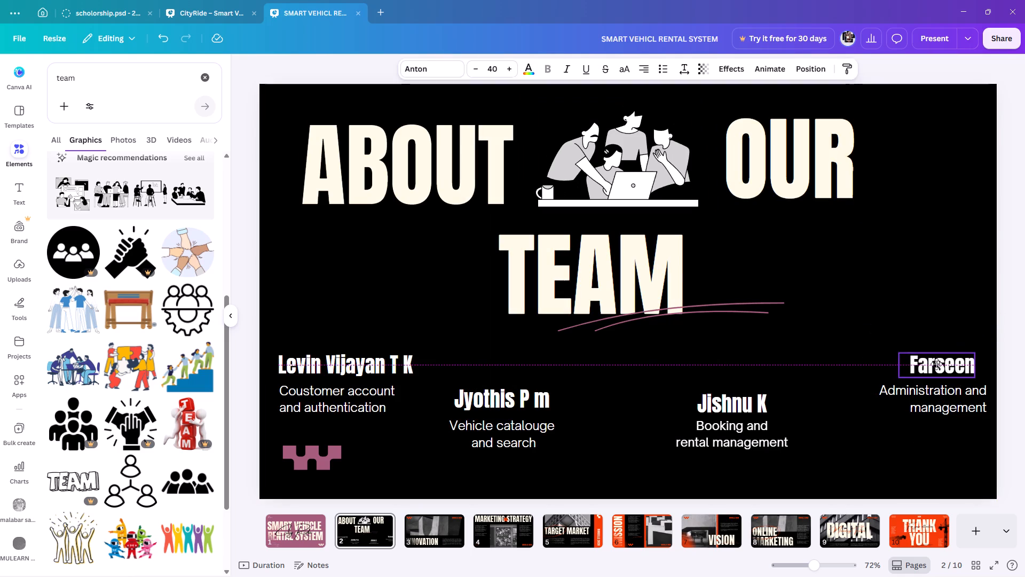
pyautogui.moveTo(936, 364); pyautogui.dragTo(941, 364)
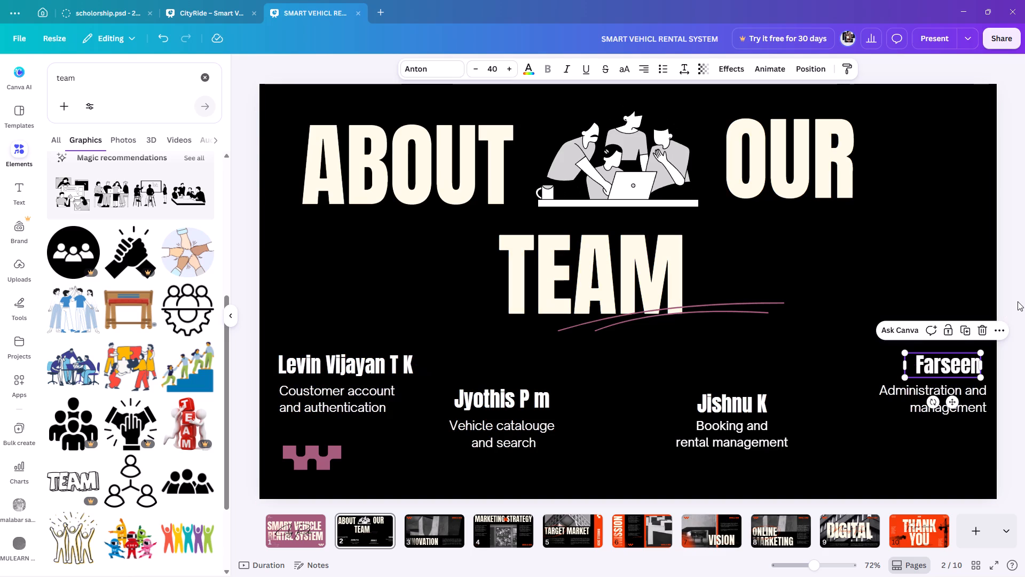
pyautogui.click(1019, 300)
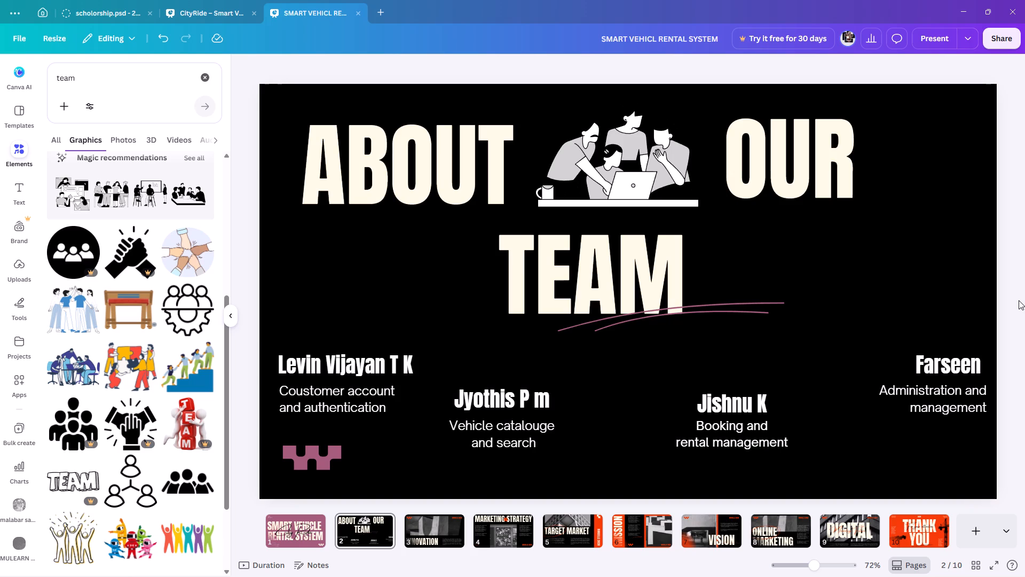
# Delete the "BORCELLE 2028" text from page 3.
pyautogui.click(431, 533)
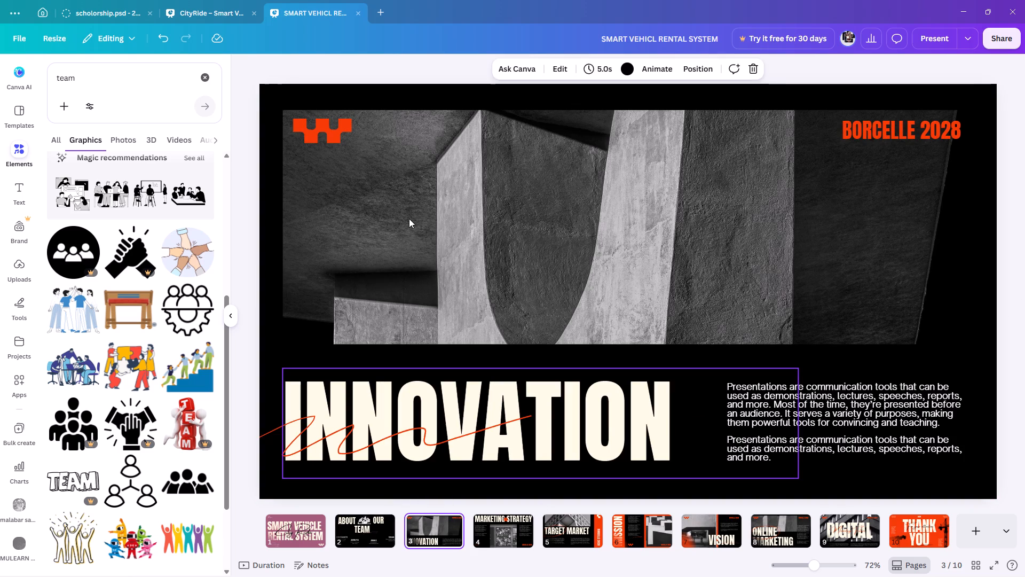
pyautogui.scroll(4, 211, 350)
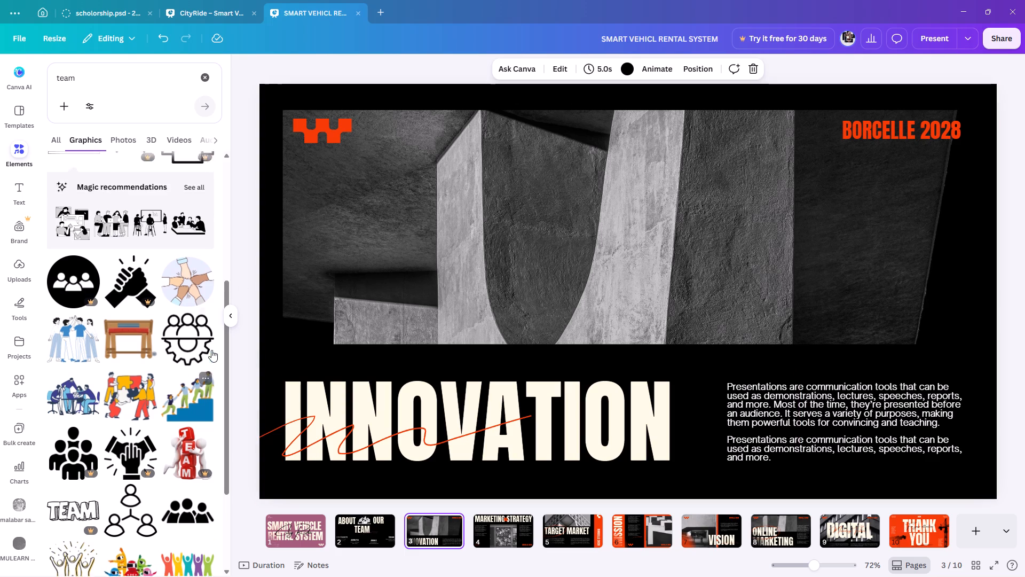
pyautogui.scroll(8, 211, 350)
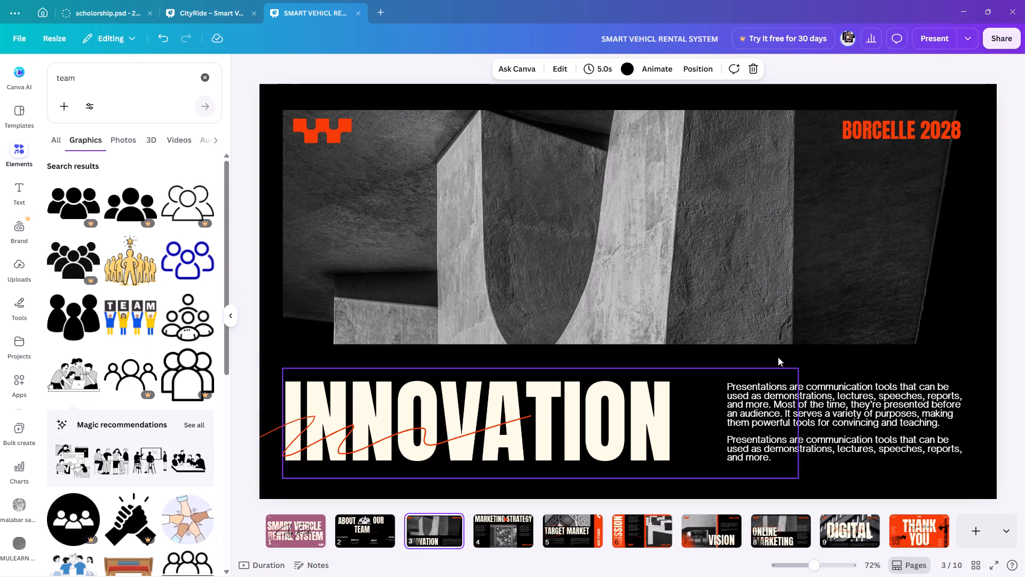
pyautogui.click(880, 128)
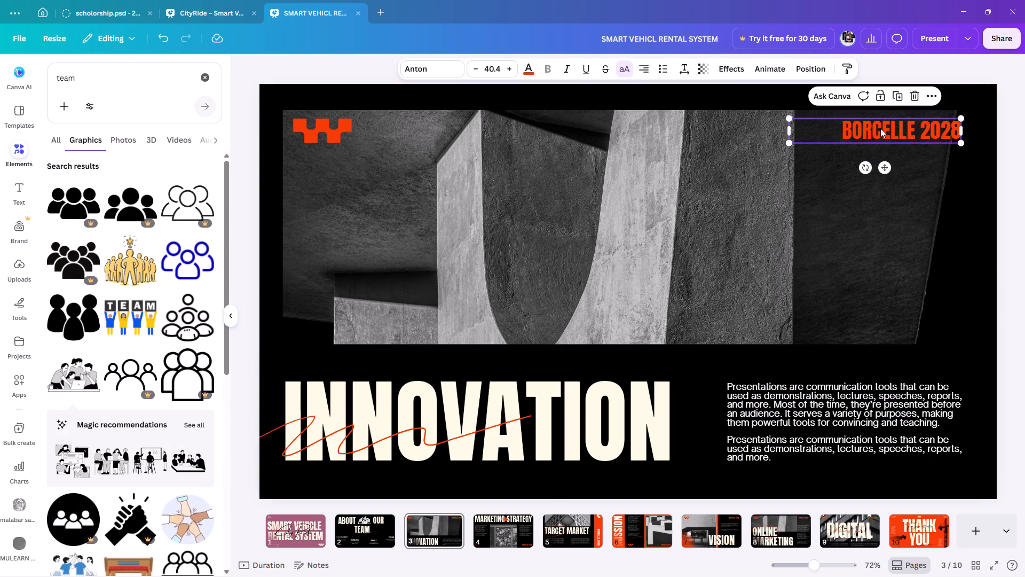
pyautogui.press('Delete')
# Recolour the orange checkered logo graphic on page 3 to the mauve from the design's graphic colours.
pyautogui.click(305, 131)
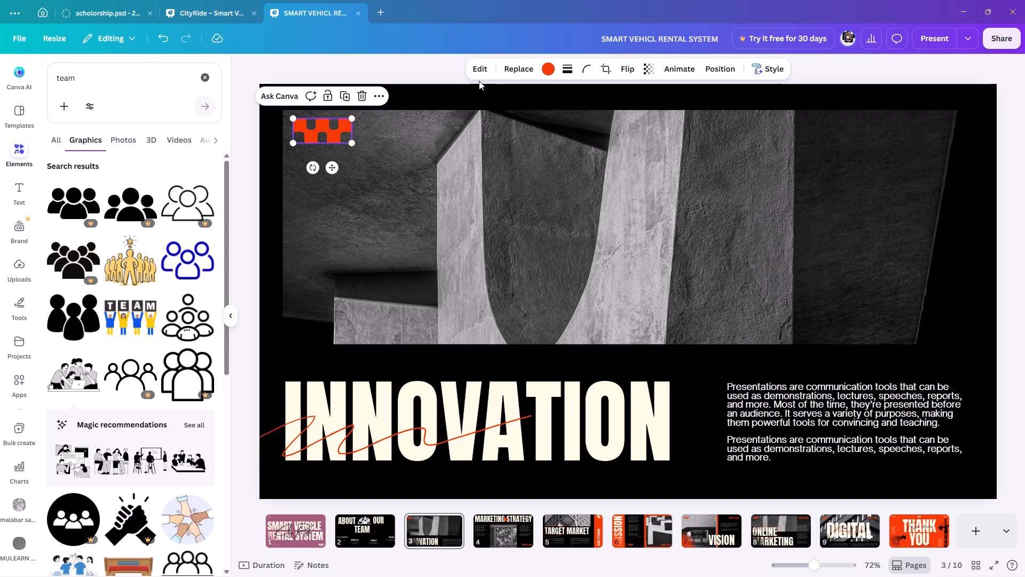
pyautogui.click(550, 67)
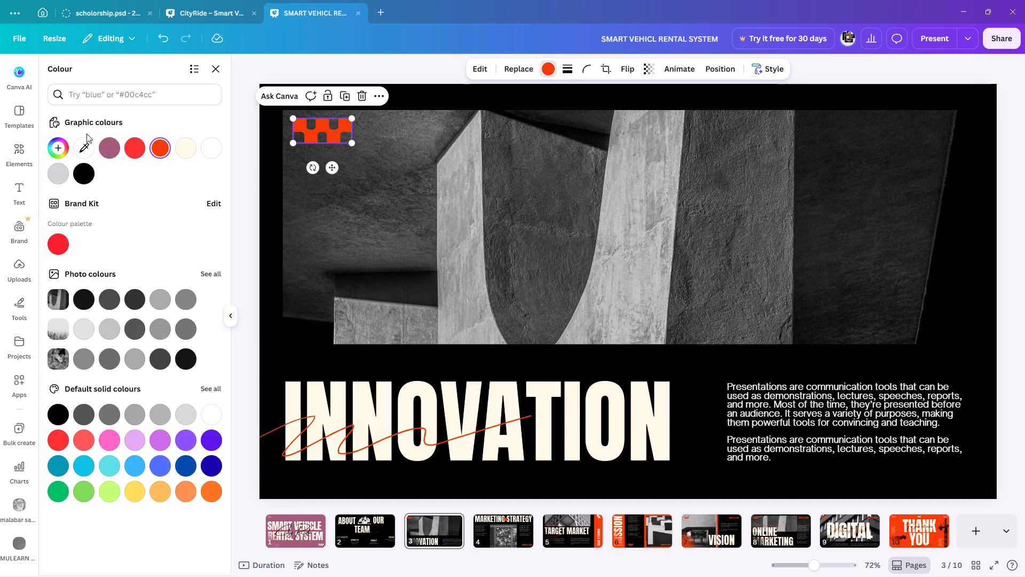
pyautogui.click(107, 153)
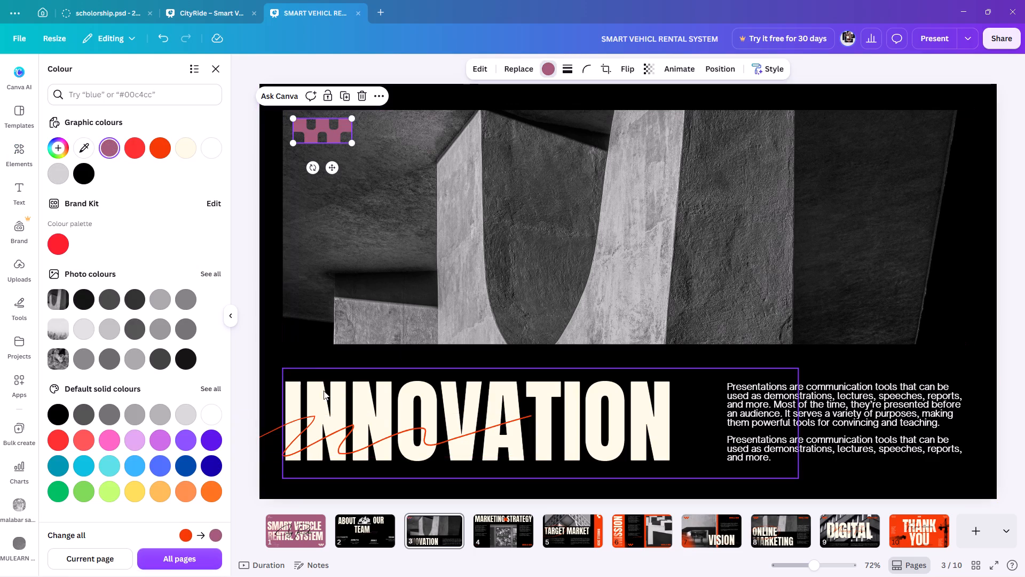
# Recolour the orange scribble line over the INNOVATION title to the mauve from the design's graphic colours.
pyautogui.click(345, 450)
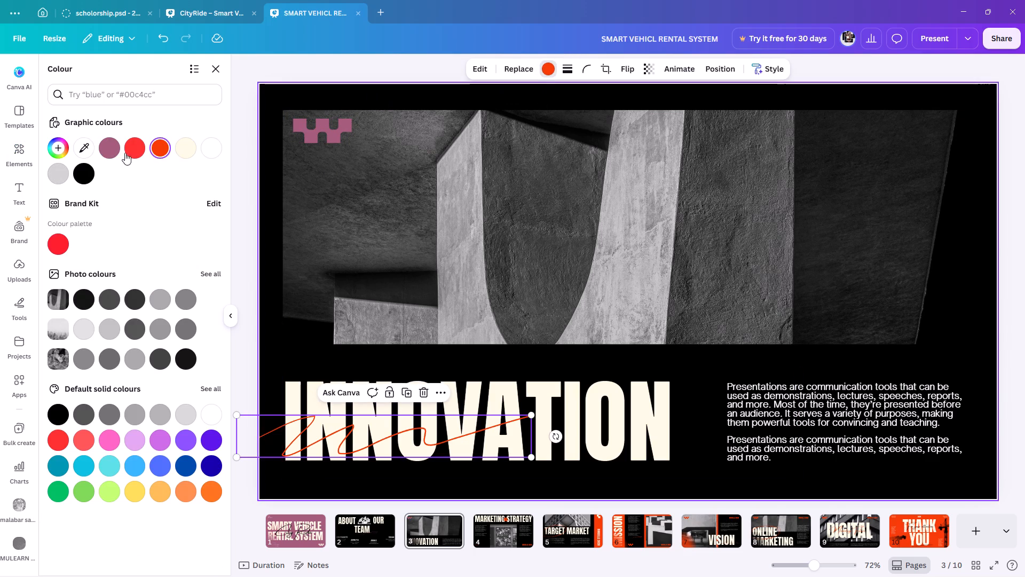
pyautogui.click(109, 145)
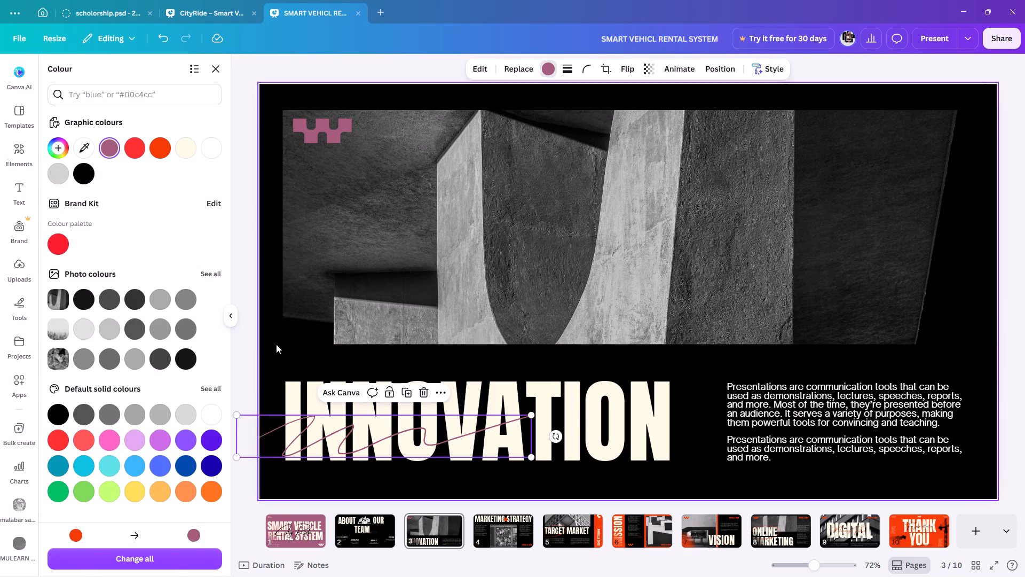
pyautogui.click(303, 367)
pyautogui.click(287, 345)
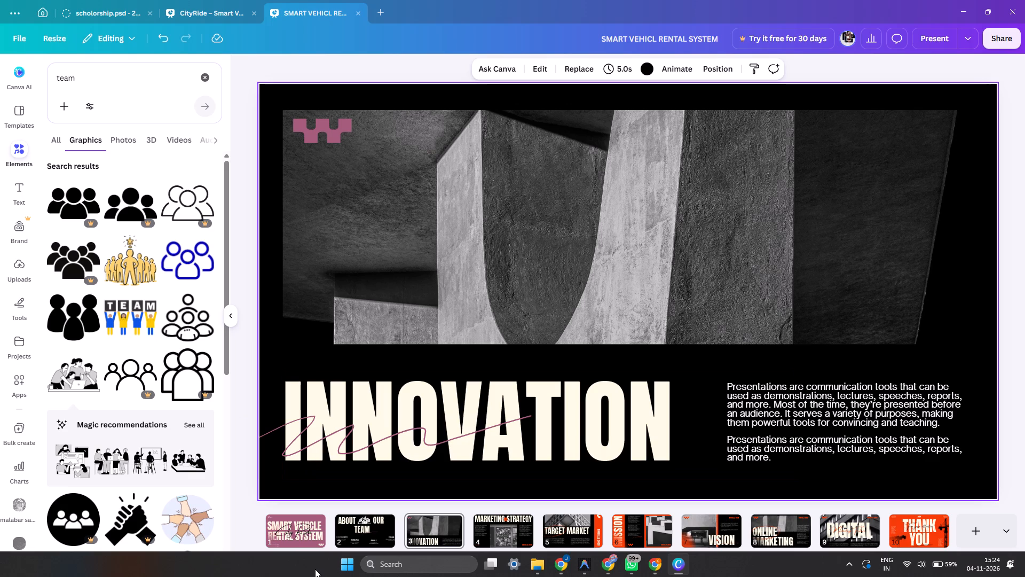